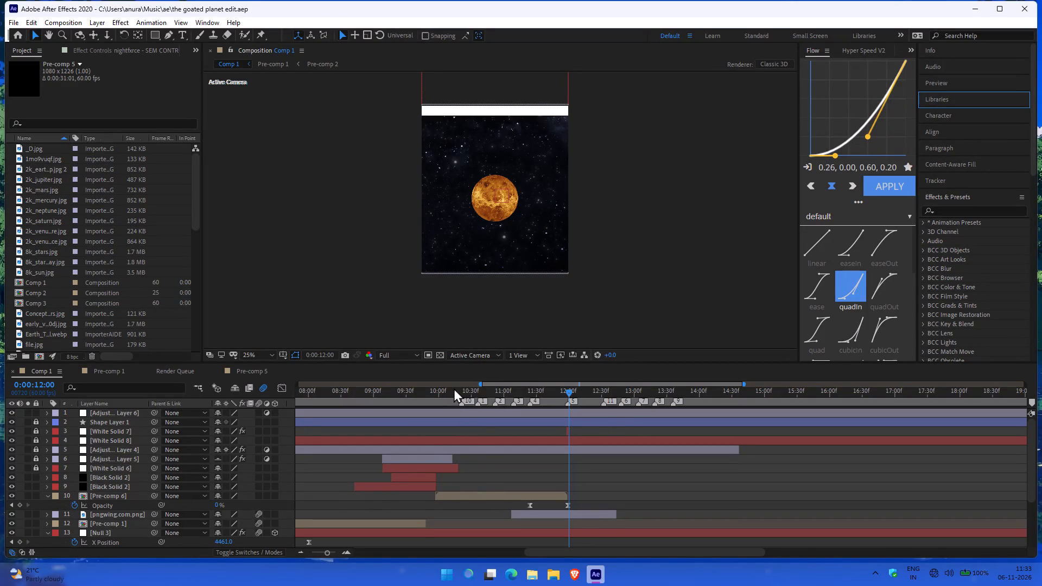
Examine the Mars four-panel frame of Comp 1 at 0:00:10:51, both enlarged and at full-frame size.
left_click(494, 395)
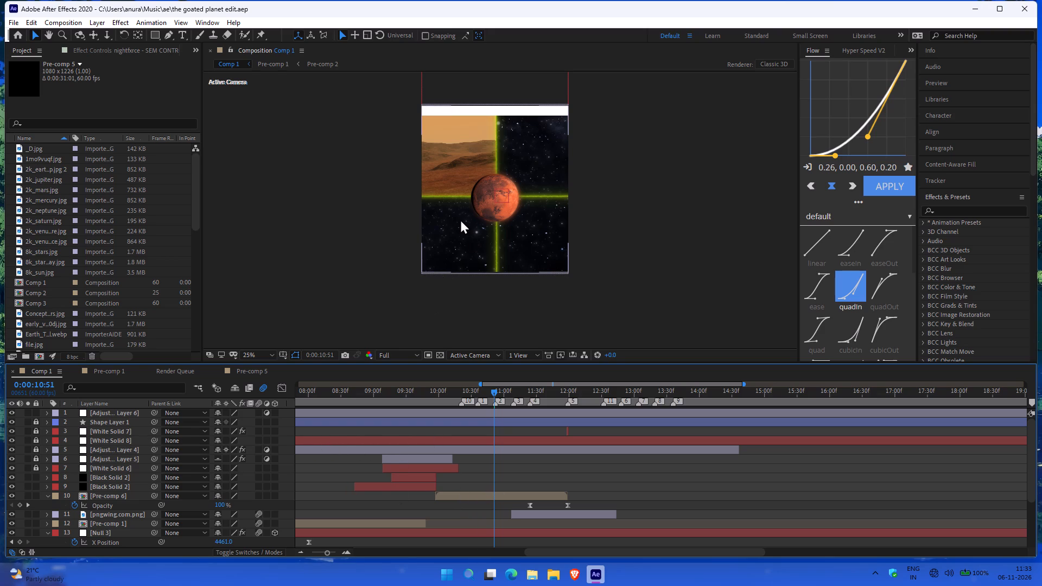
scroll(448, 244, "up", 2, "ctrl")
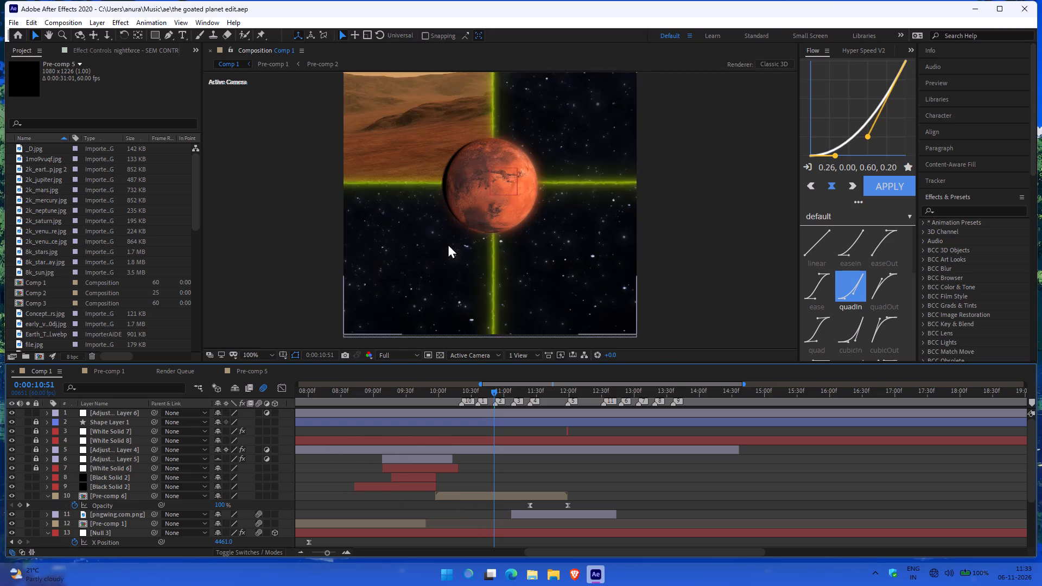
scroll(448, 244, "down", 2, "ctrl")
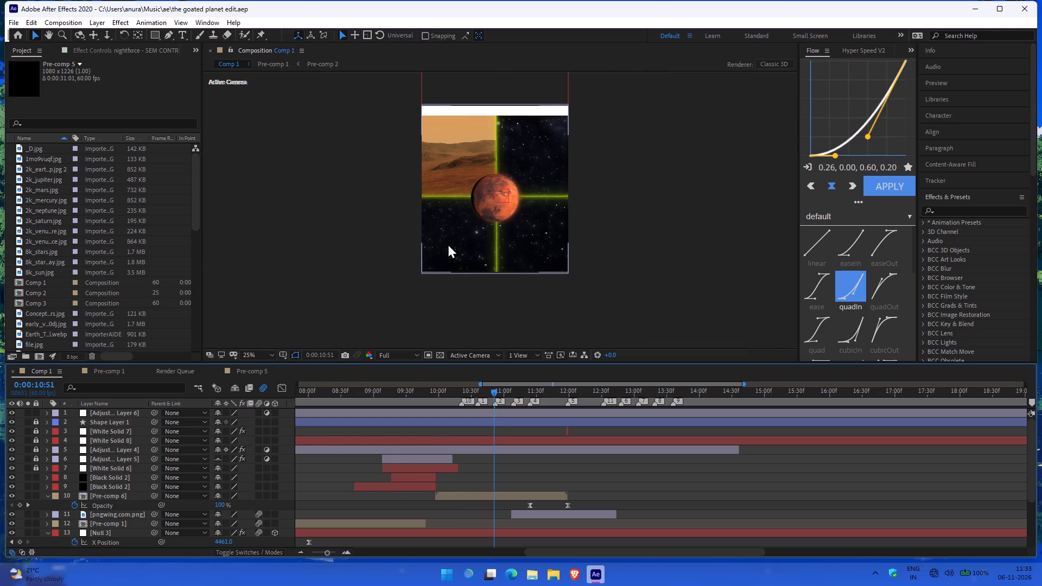
scroll(448, 244, "up", 1, "ctrl")
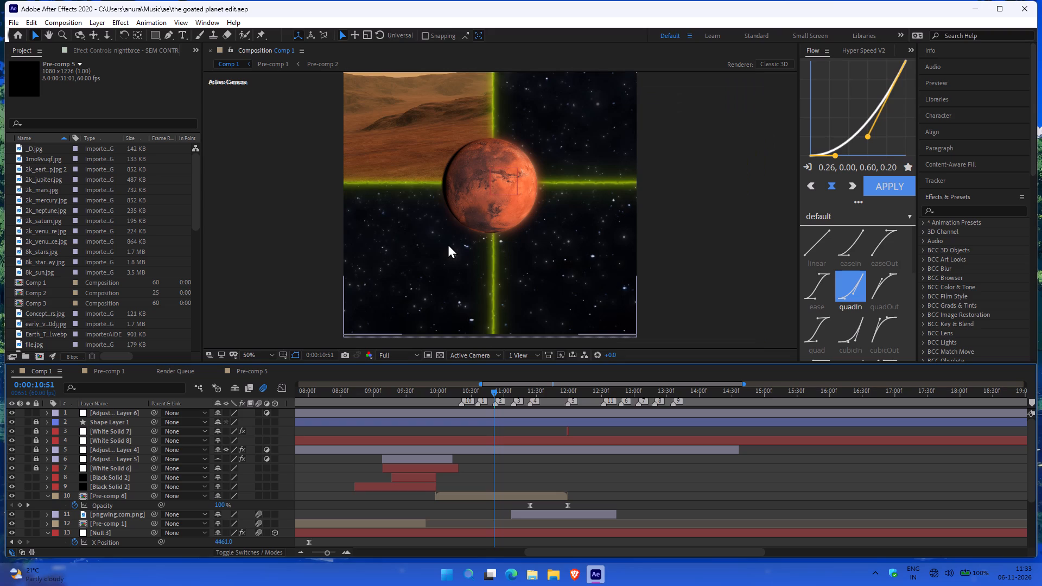
scroll(448, 244, "up", 1)
scroll(448, 244, "down", 6, "ctrl")
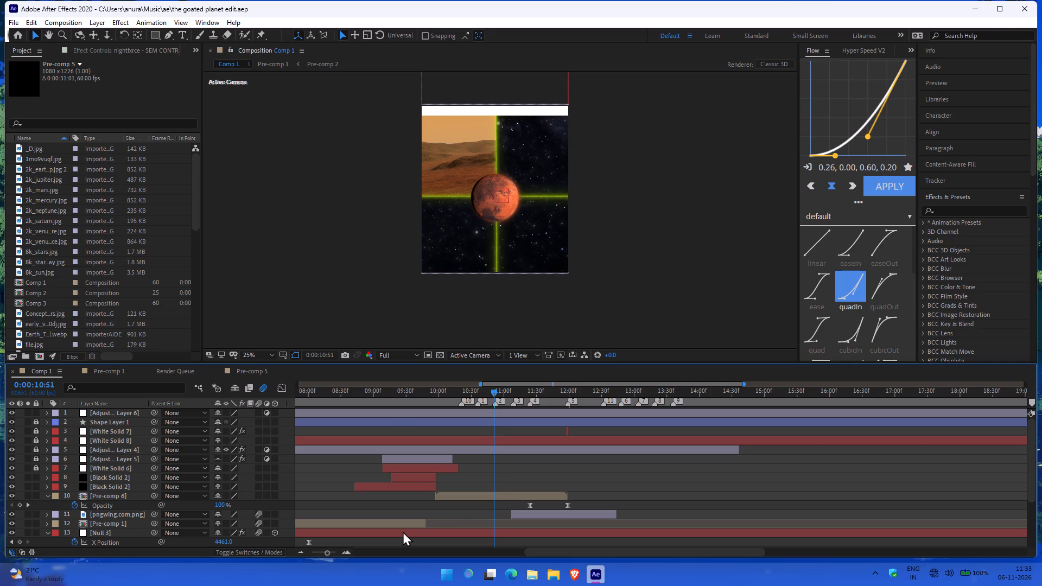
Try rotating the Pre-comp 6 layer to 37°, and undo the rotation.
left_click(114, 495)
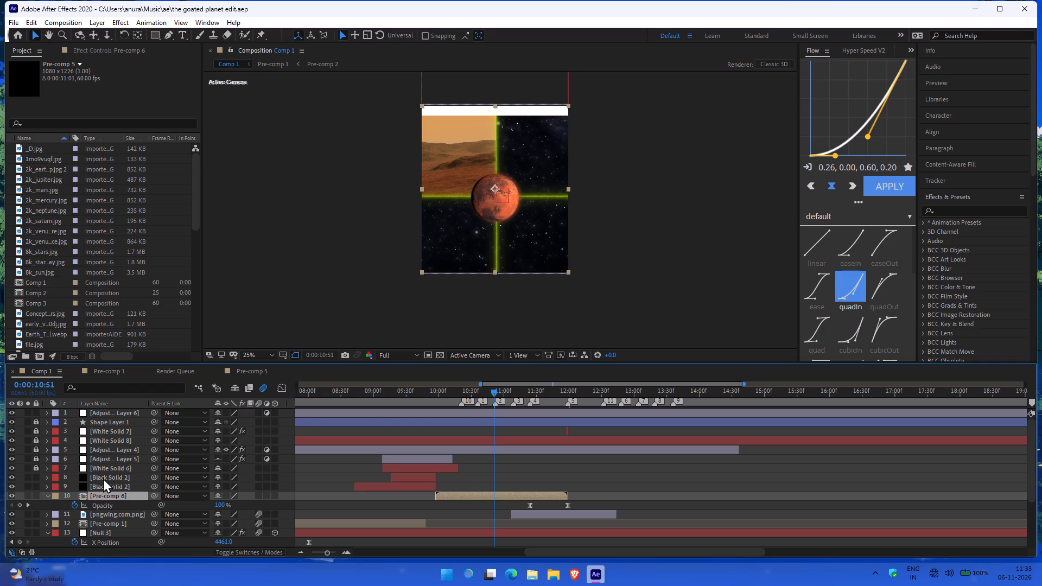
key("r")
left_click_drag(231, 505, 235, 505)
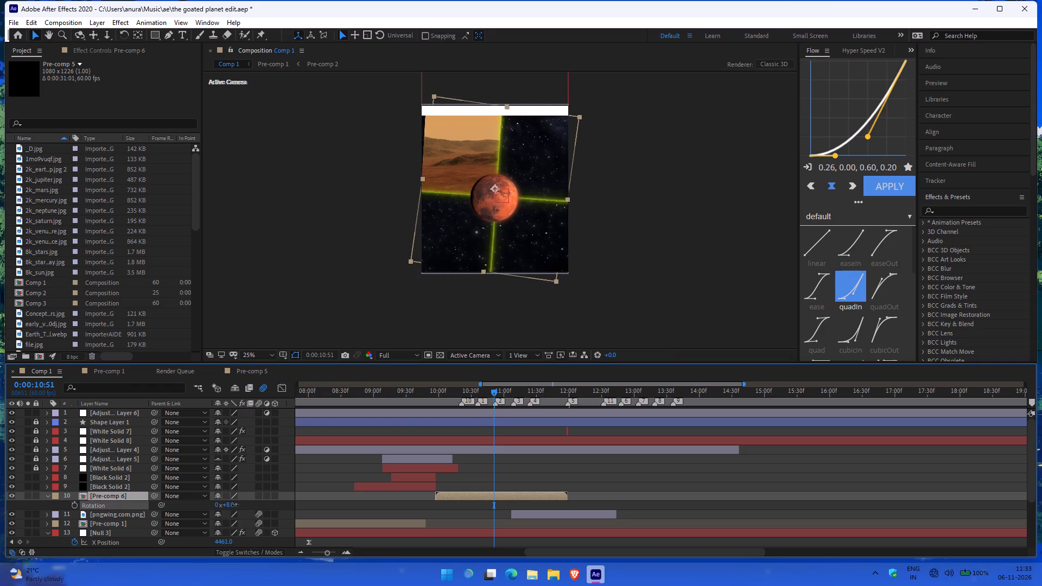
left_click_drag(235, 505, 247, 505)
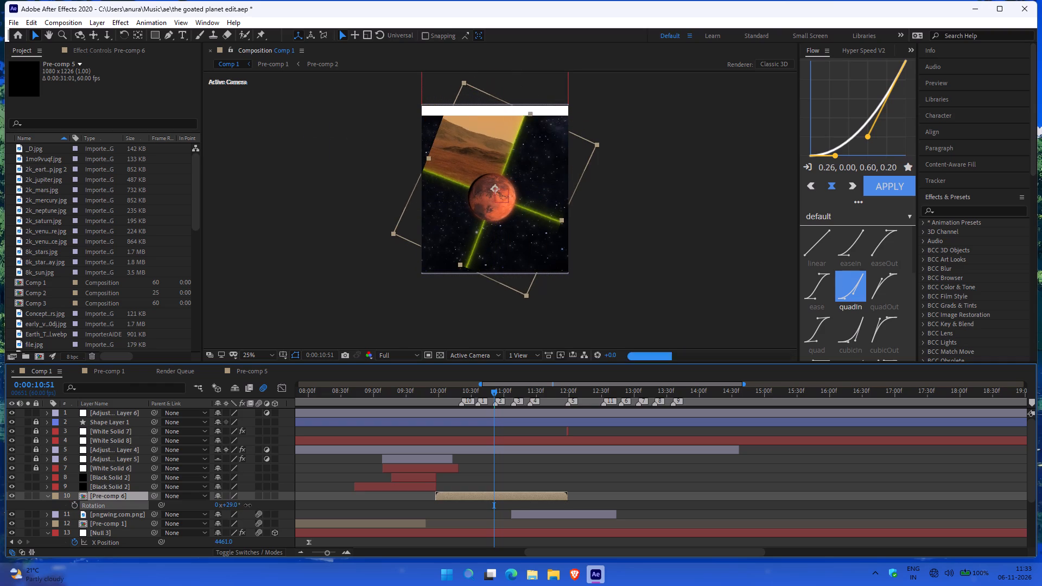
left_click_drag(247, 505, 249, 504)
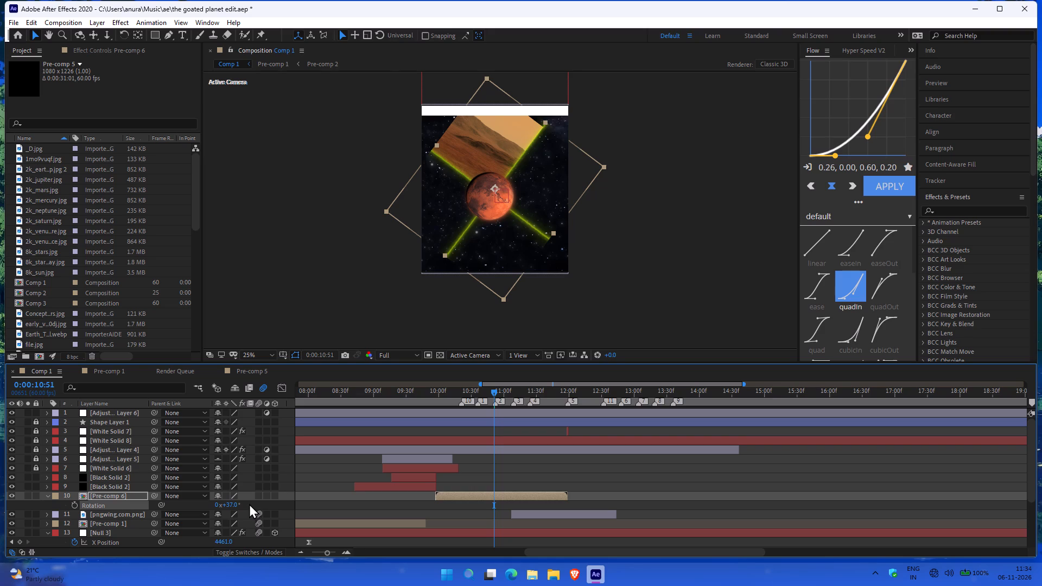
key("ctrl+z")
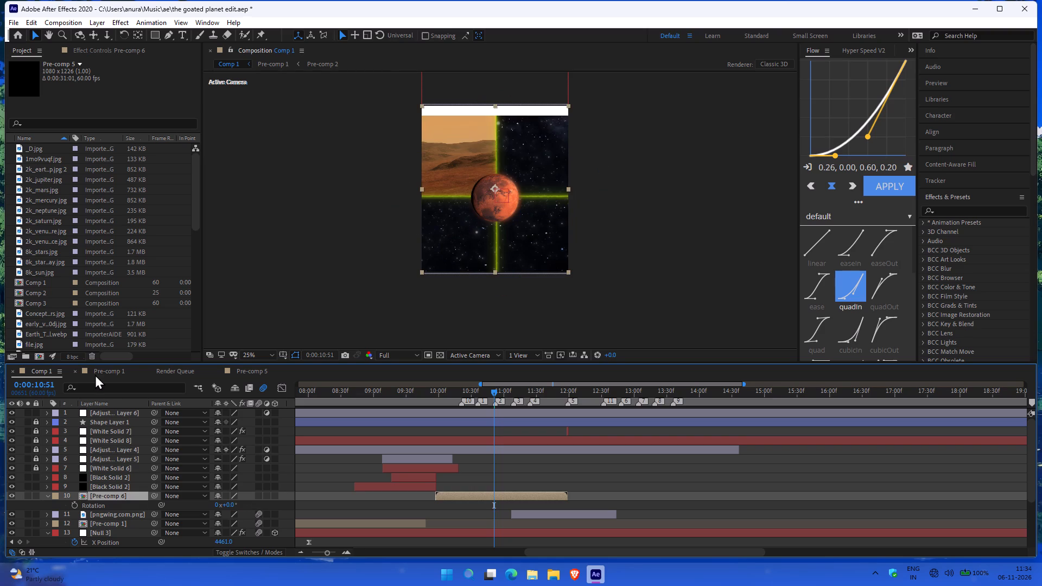
Inspect the Pre-comp 1 and Pre-comp 5 timelines, and close Pre-comp 5.
left_click(95, 374)
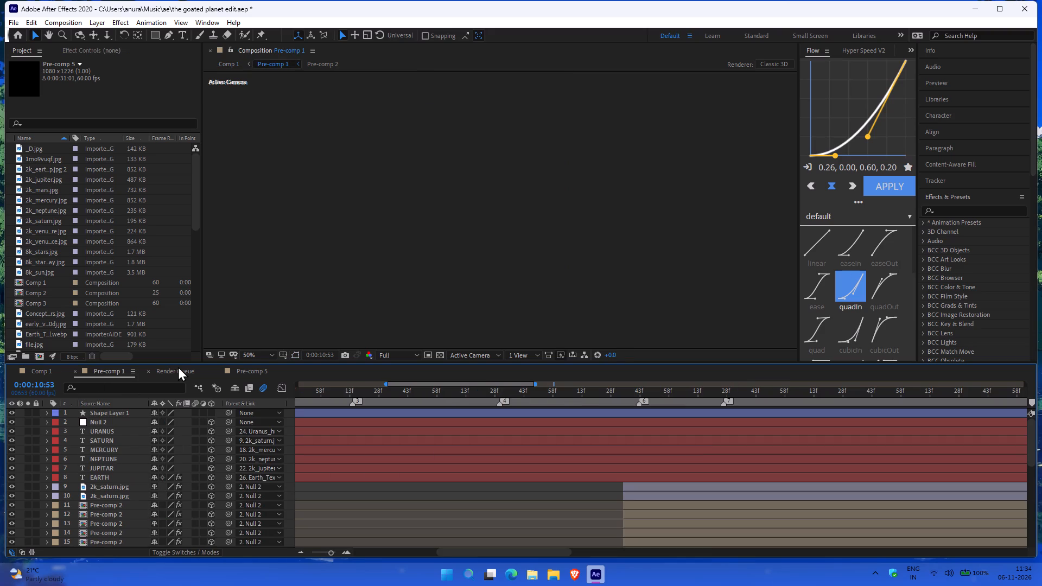
left_click(182, 369)
left_click(228, 368)
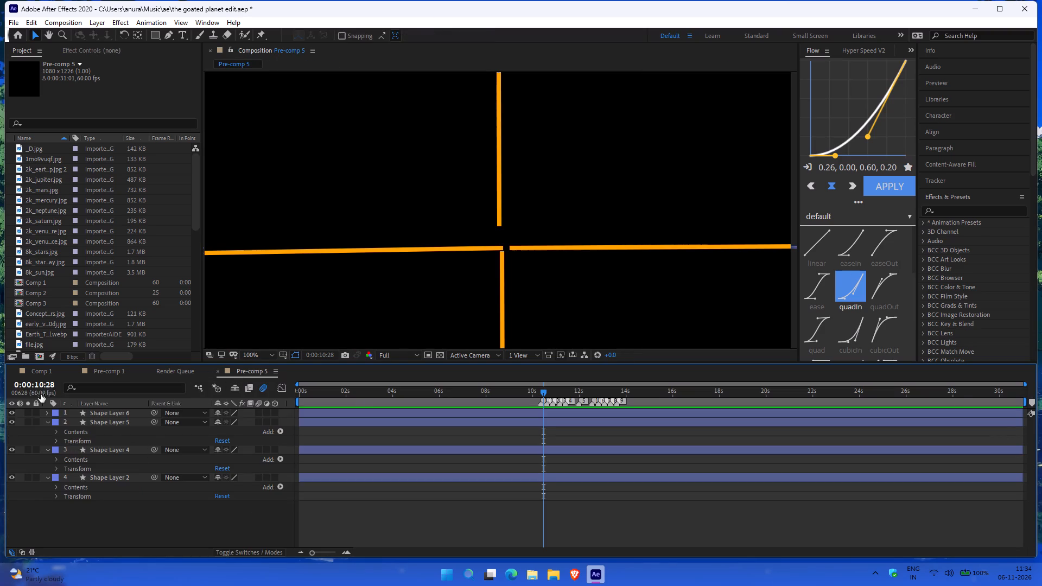
scroll(424, 176, "down", 2, "ctrl")
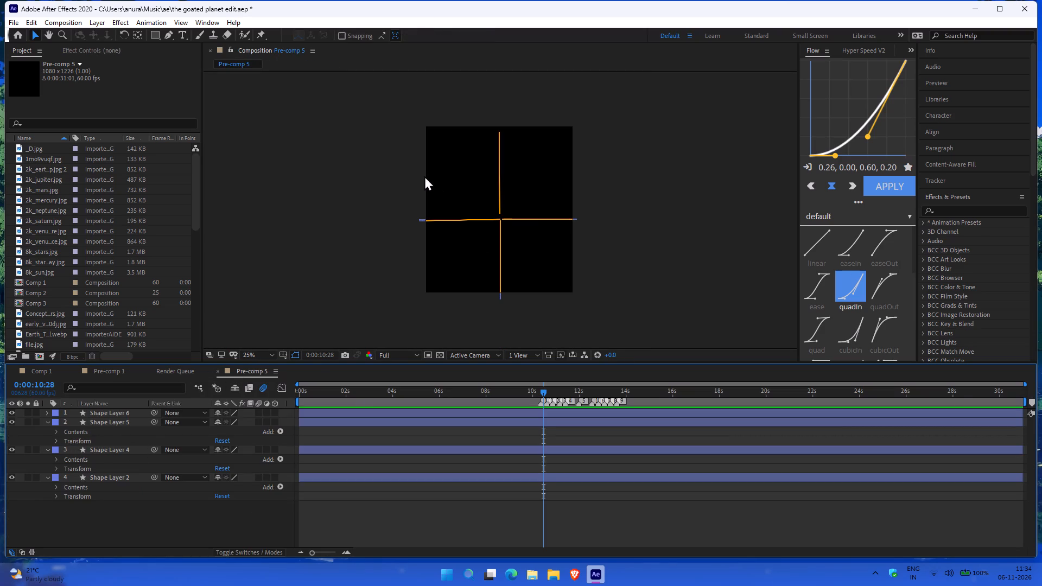
scroll(528, 226, "up", 2, "ctrl")
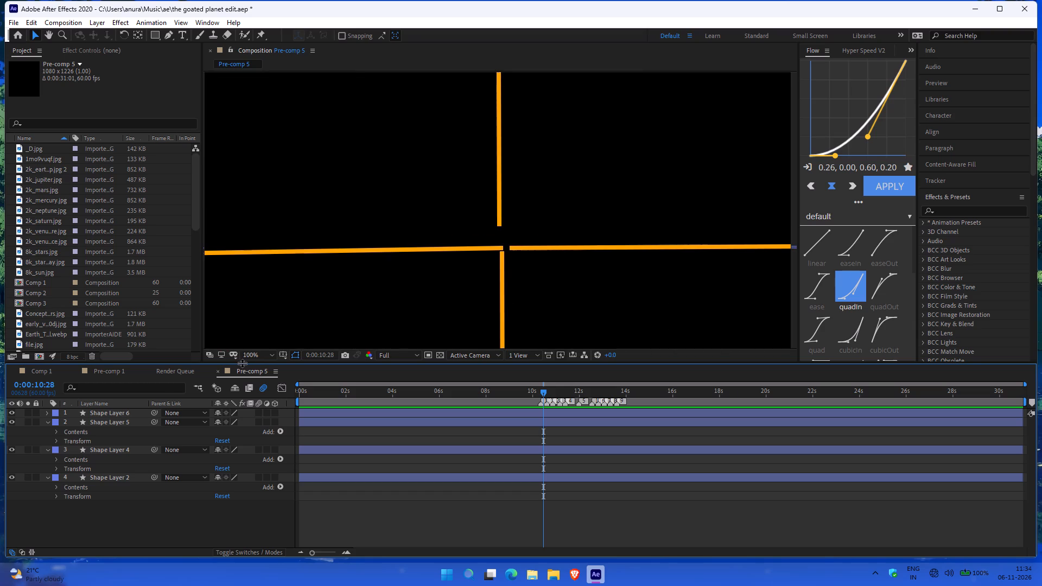
key("BackSpace")
left_click(218, 371)
Check the Comp 1, Comp 2 and Comp 3 items among the project's footage and compositions.
scroll(37, 265, "down", 1)
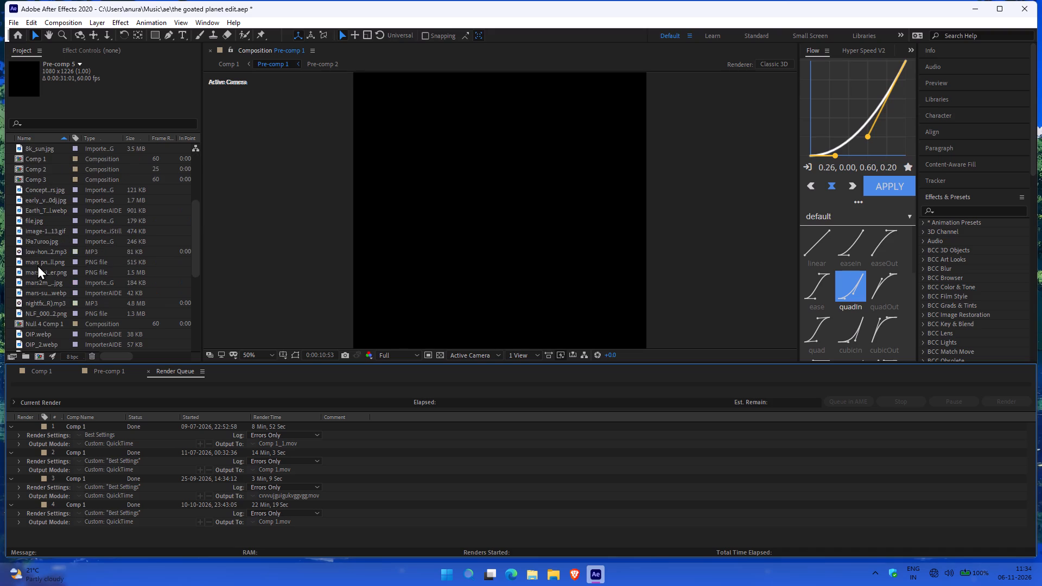
scroll(38, 305, "up", 2)
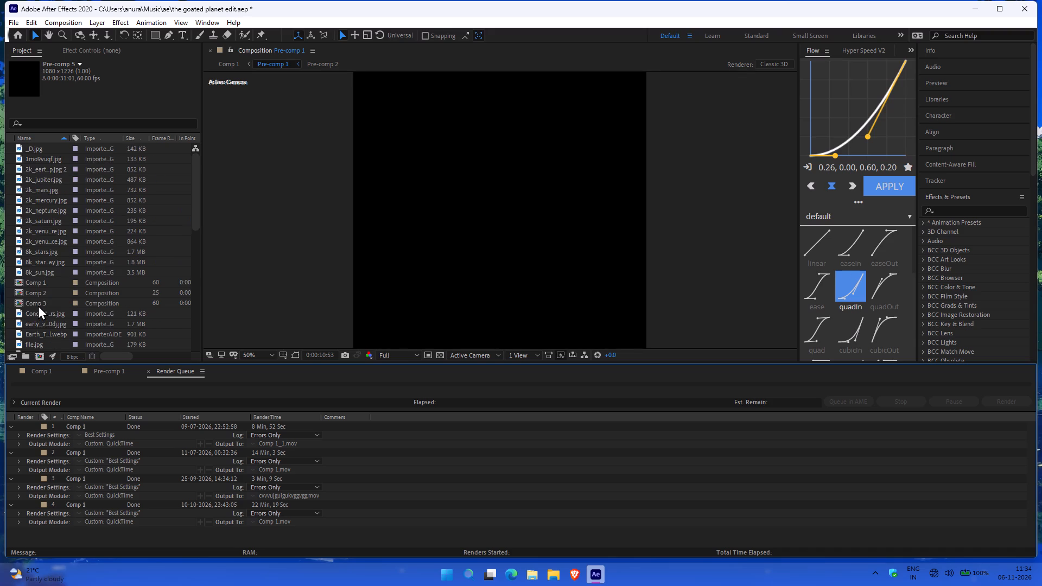
left_click(36, 283)
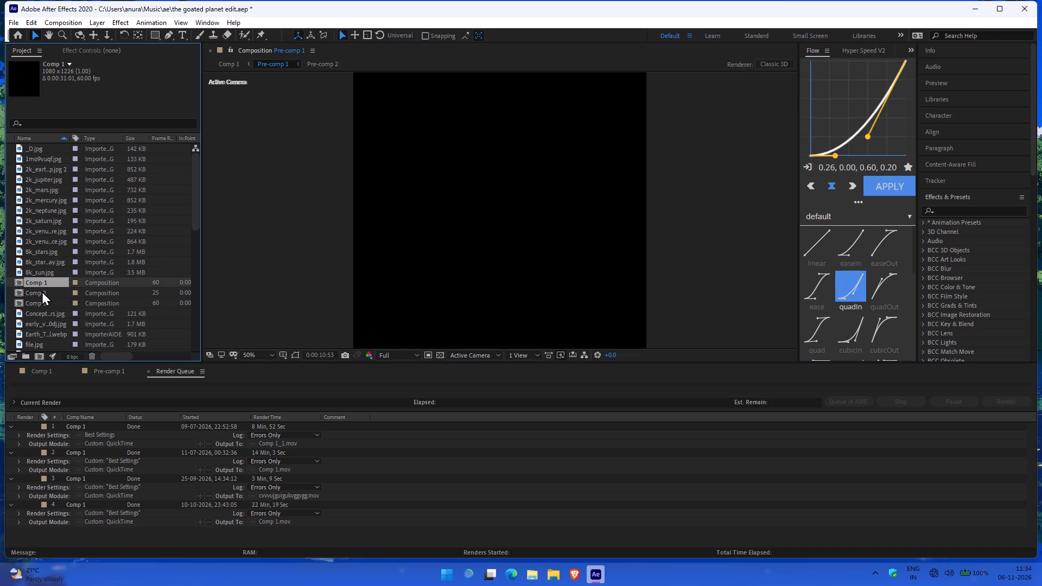
left_click(39, 291)
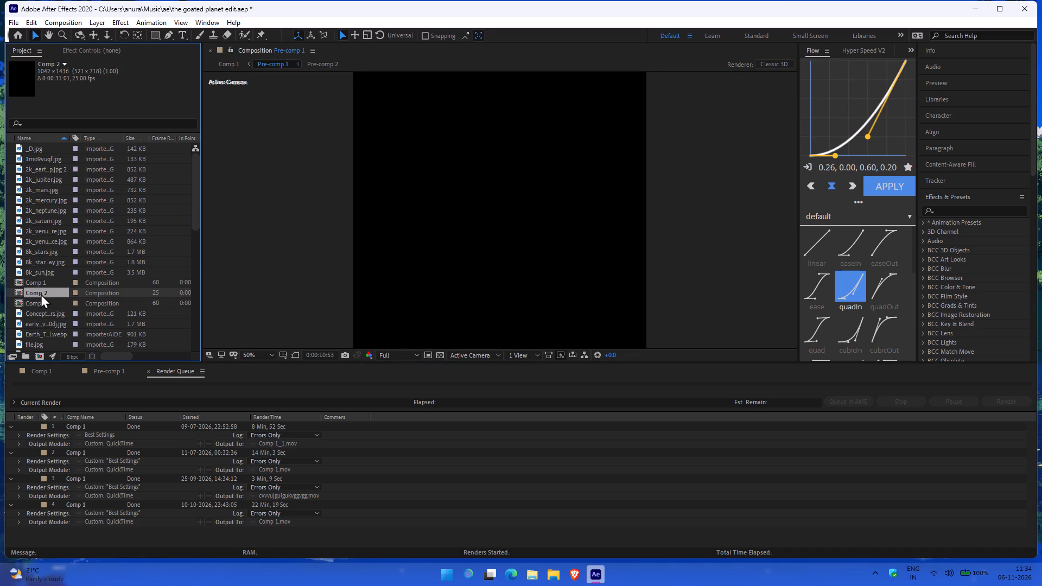
left_click(32, 301)
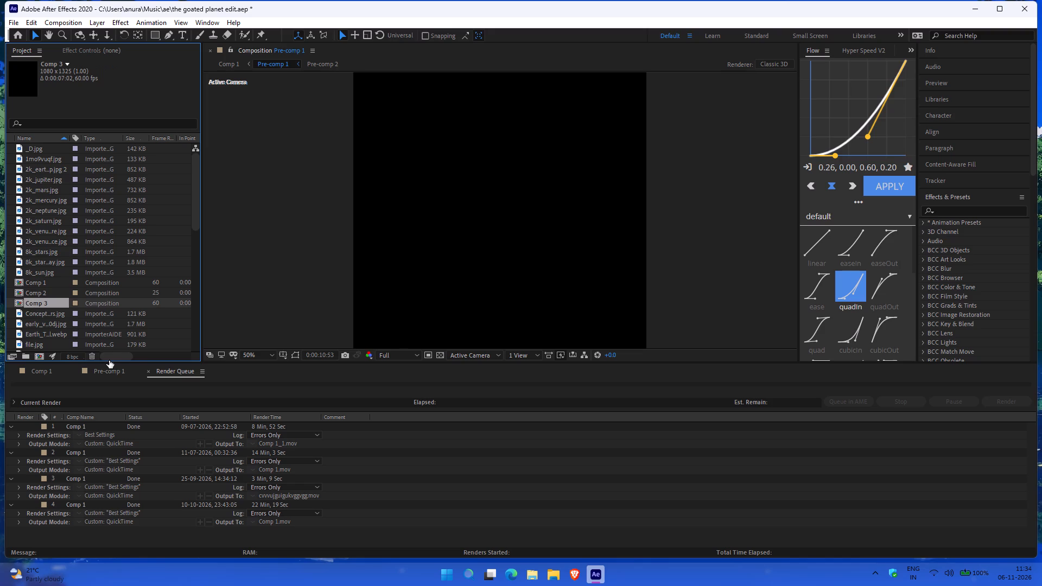
Return to Comp 1, move the current time to 0:00:10:44 and open the Pre-comp 6 layer's composition.
left_click(46, 375)
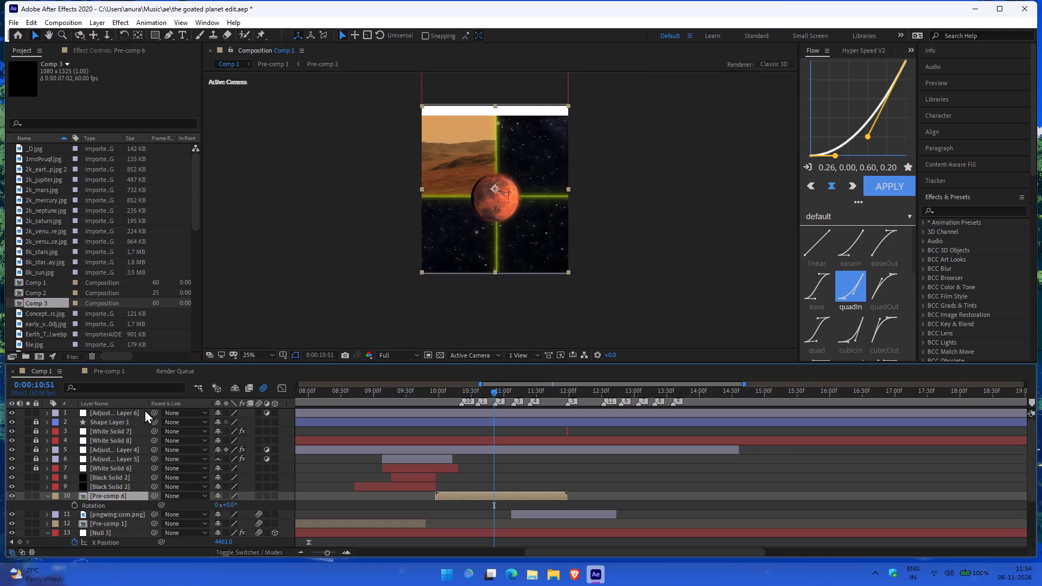
left_click_drag(498, 389, 487, 398)
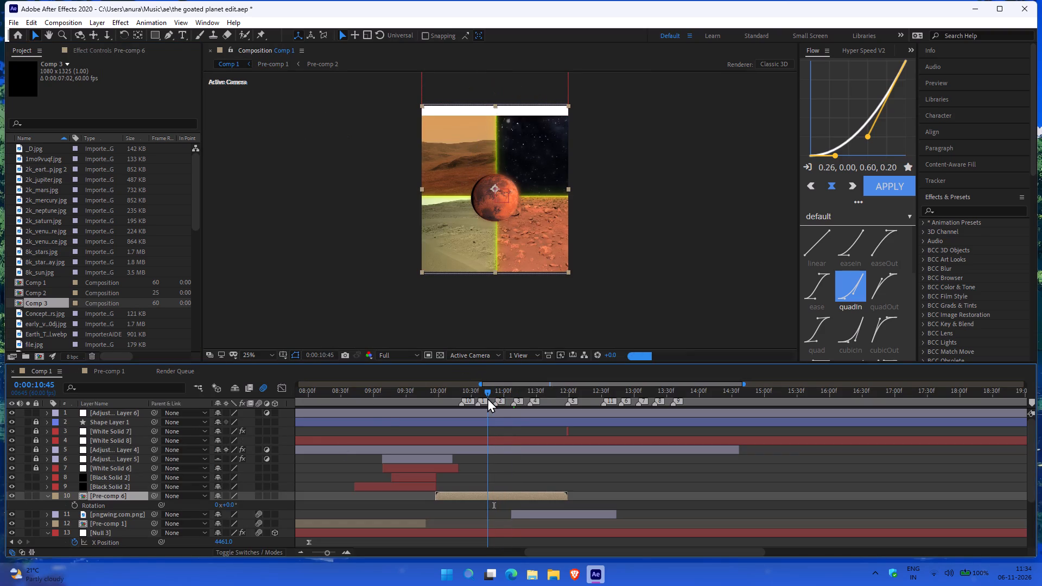
left_click_drag(487, 398, 485, 397)
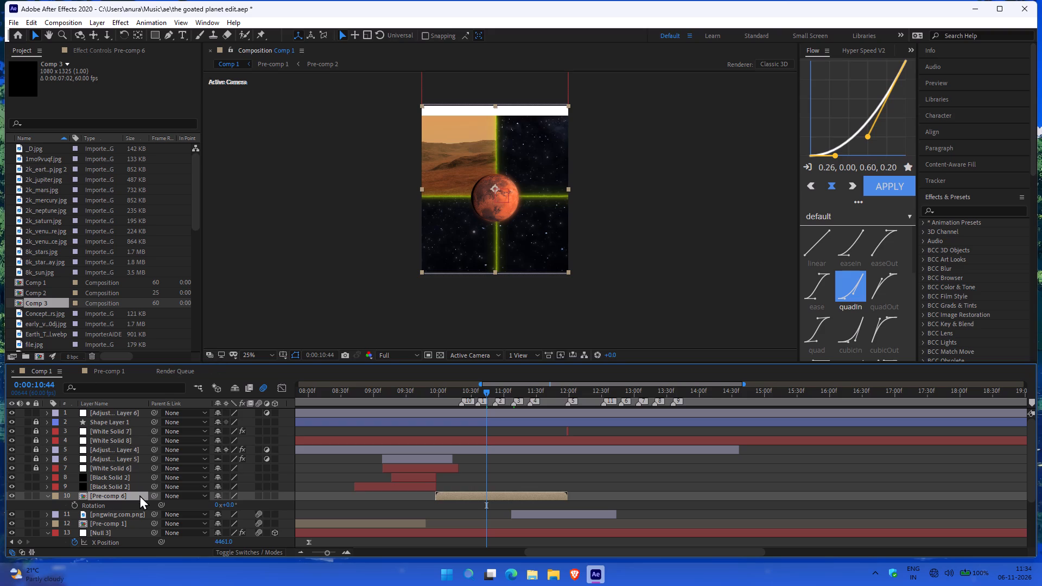
double_click(117, 498)
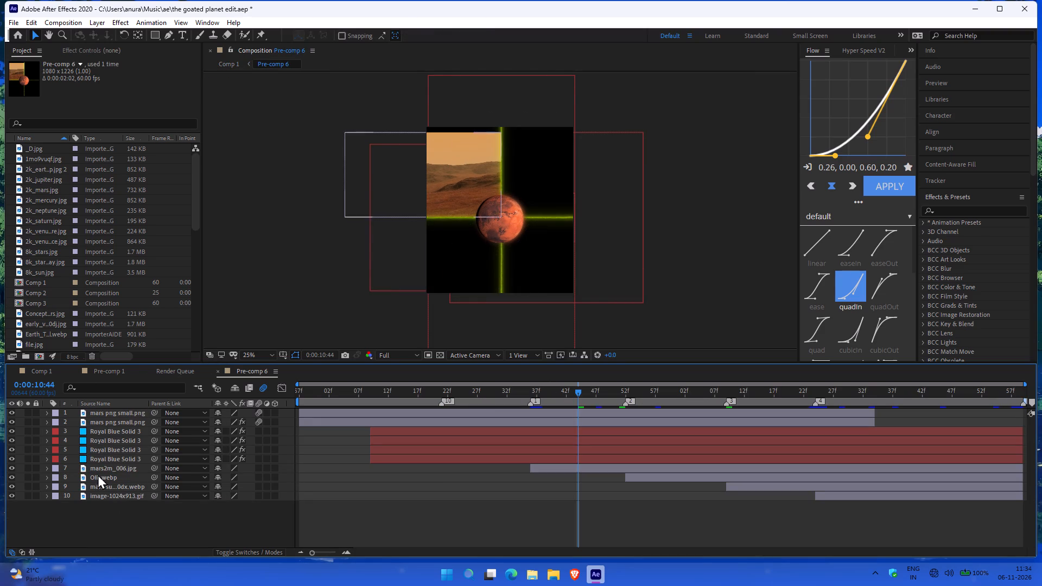
Set the scale of both mars png small.png layers to 48% with the current time at 0:00:09:57.
left_click(124, 410)
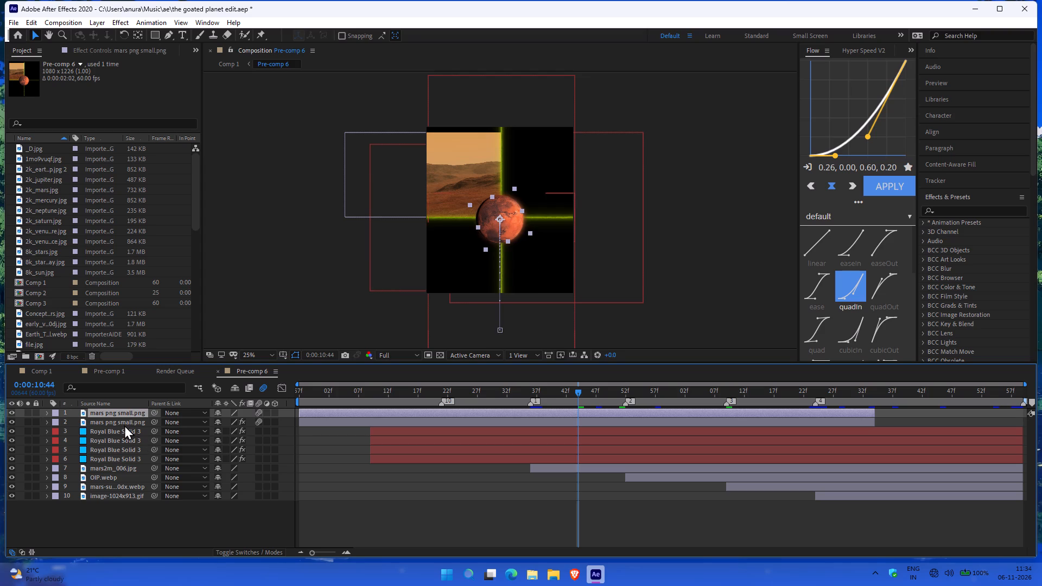
left_click(118, 421, "shift")
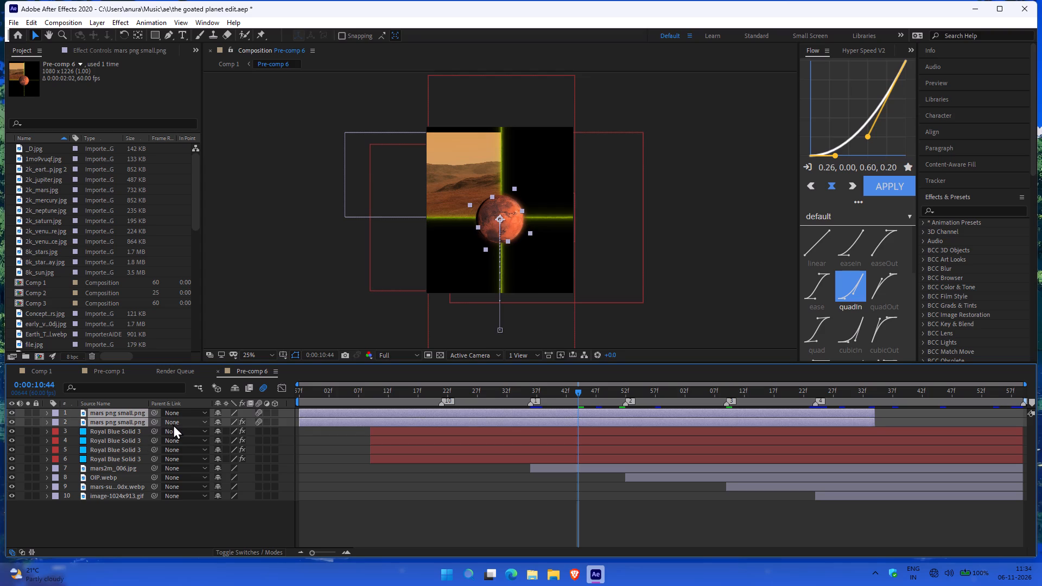
key("s")
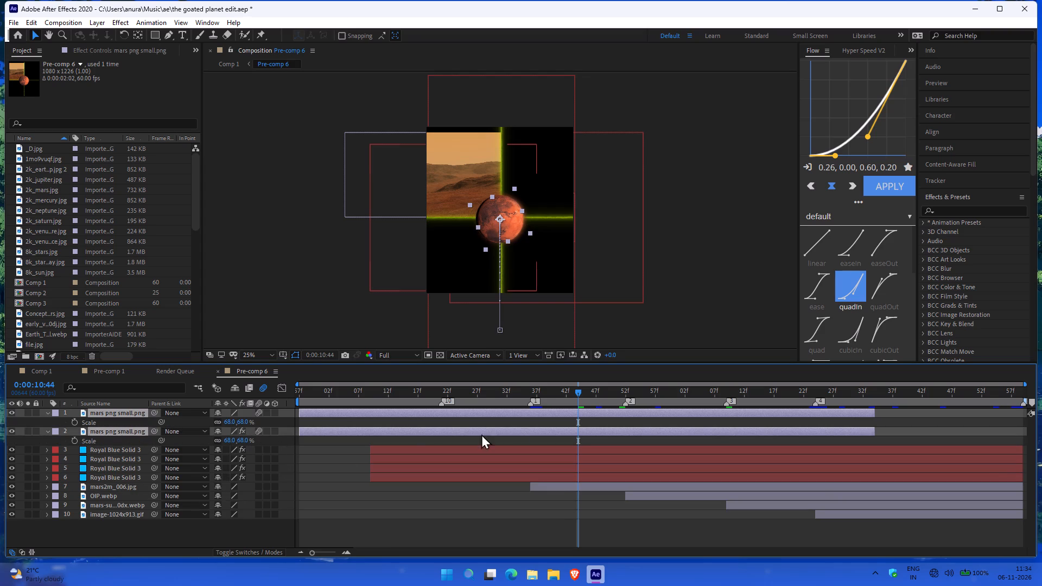
left_click_drag(580, 389, 567, 389)
left_click_drag(567, 389, 377, 406)
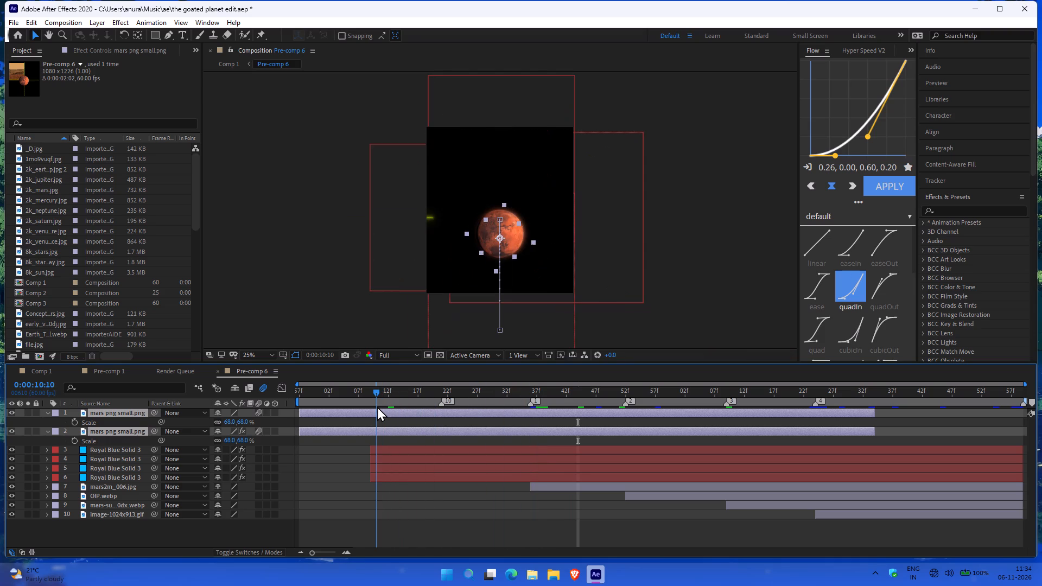
left_click_drag(377, 406, 372, 411)
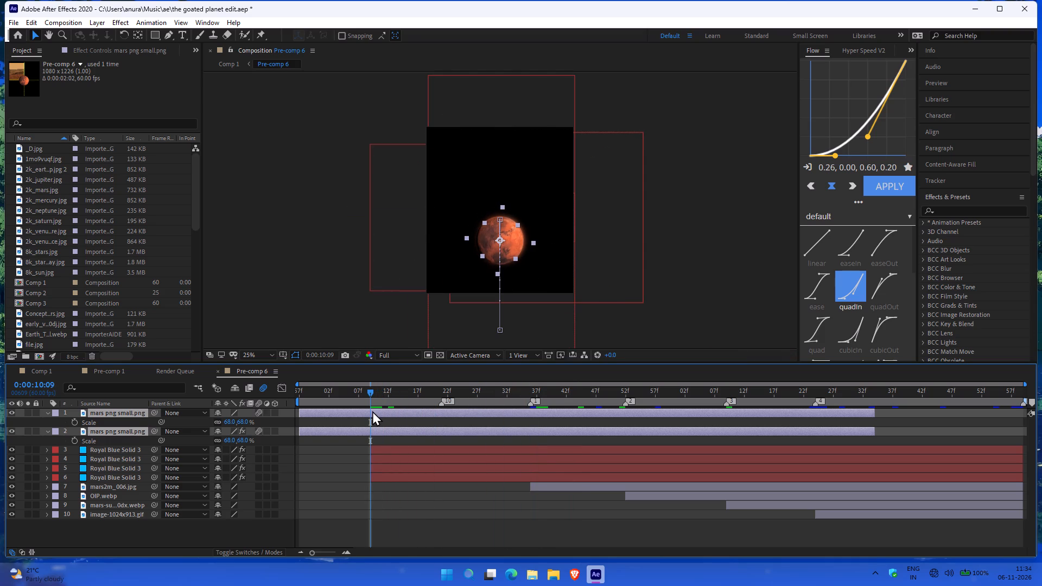
left_click_drag(368, 394, 247, 399)
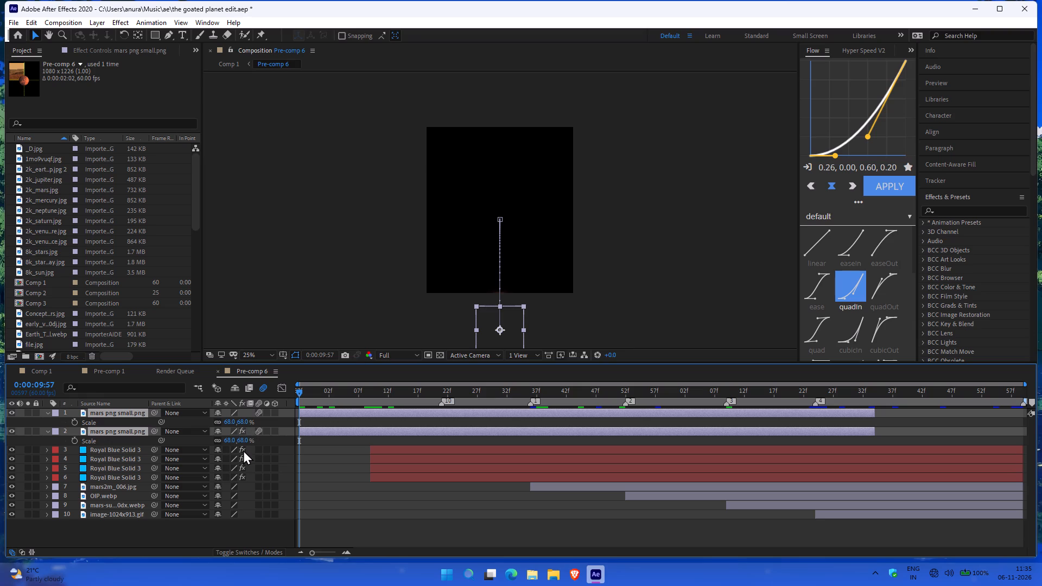
left_click_drag(244, 420, 238, 420)
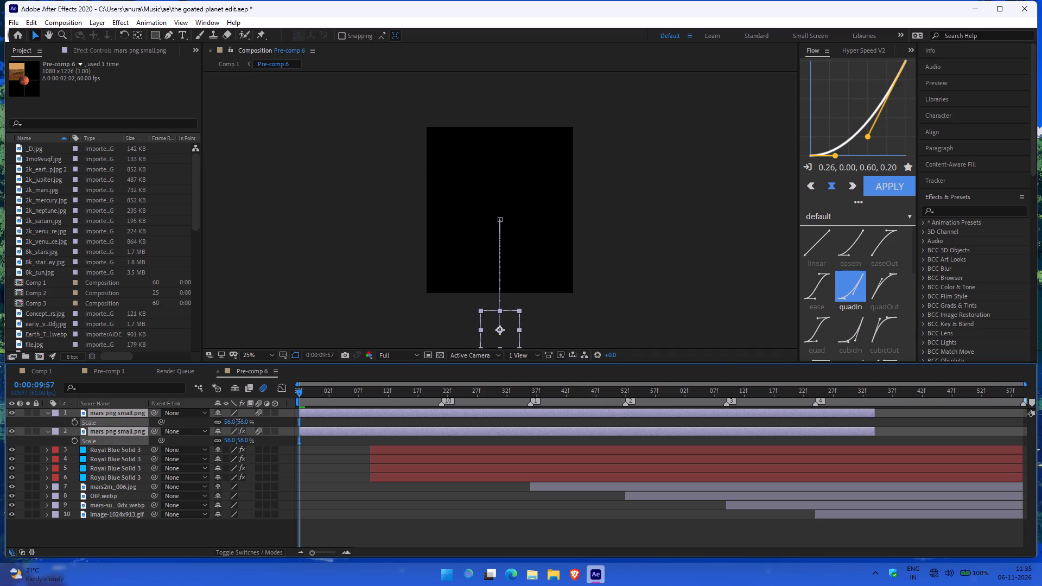
left_click_drag(238, 420, 236, 422)
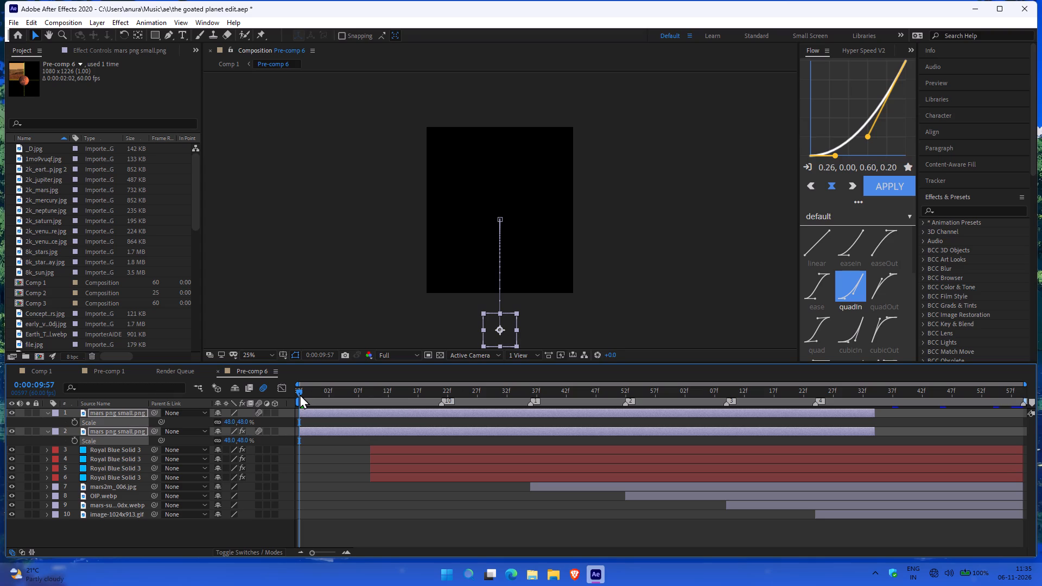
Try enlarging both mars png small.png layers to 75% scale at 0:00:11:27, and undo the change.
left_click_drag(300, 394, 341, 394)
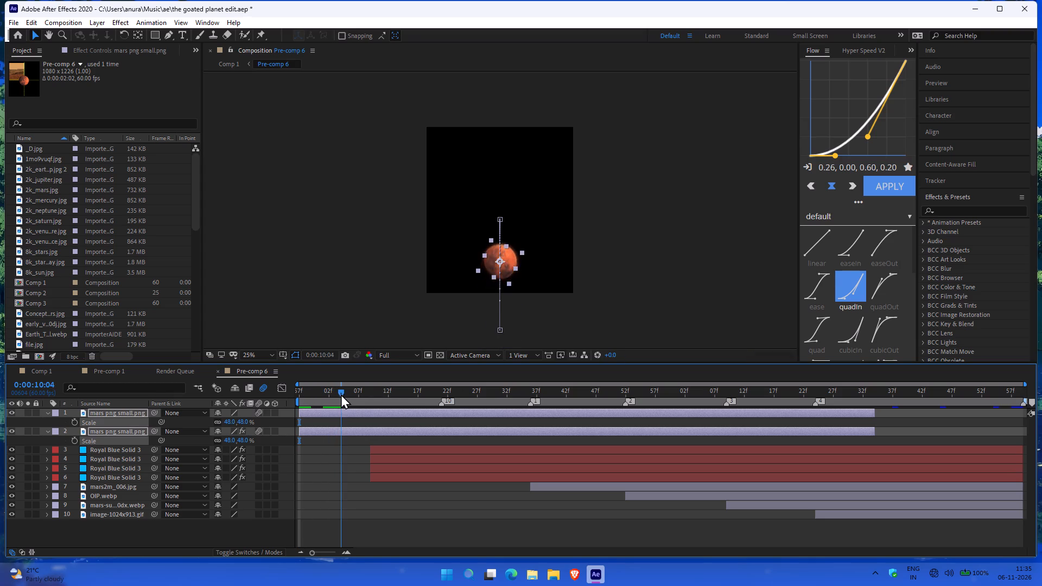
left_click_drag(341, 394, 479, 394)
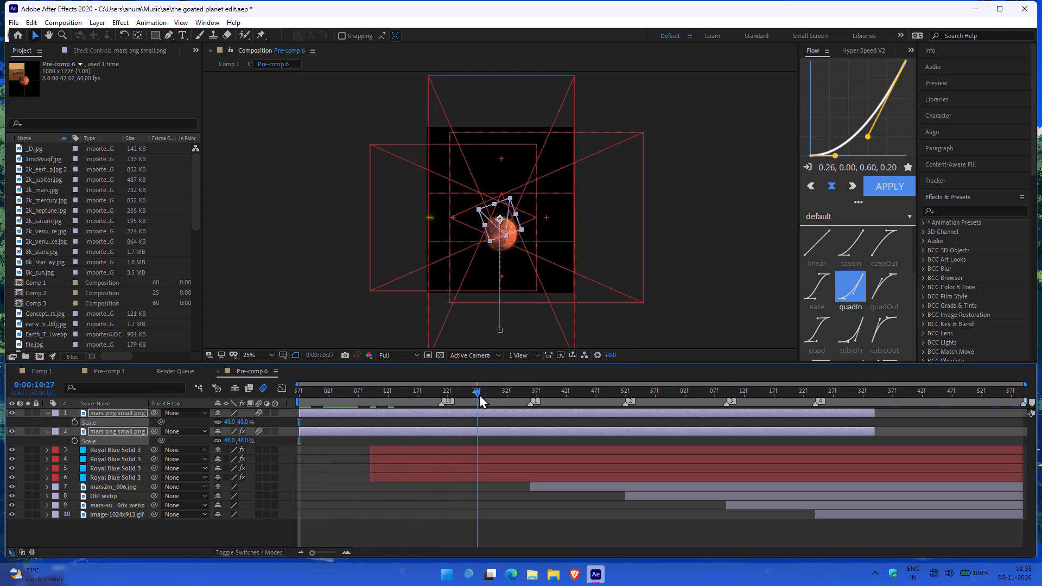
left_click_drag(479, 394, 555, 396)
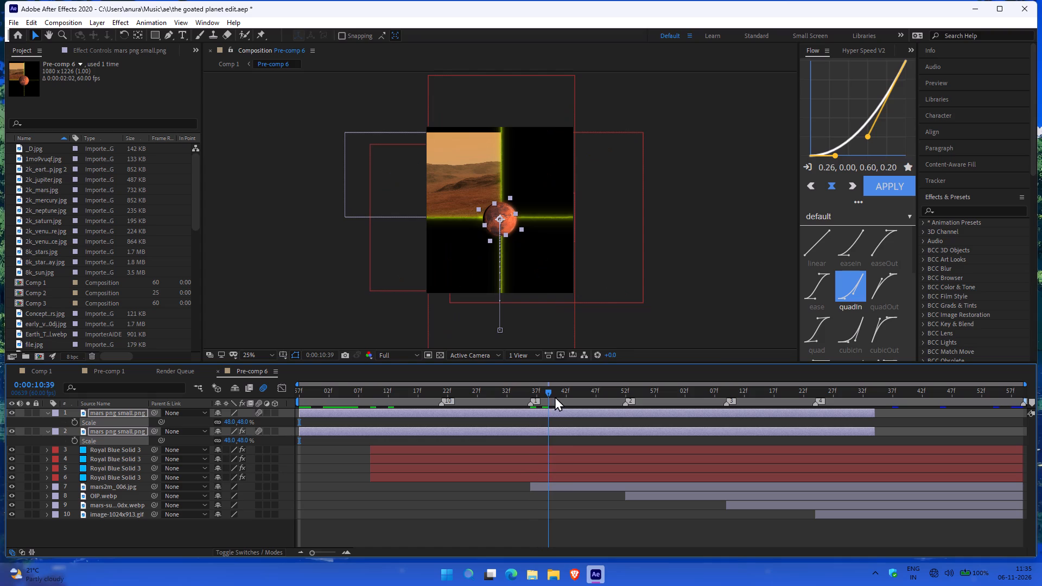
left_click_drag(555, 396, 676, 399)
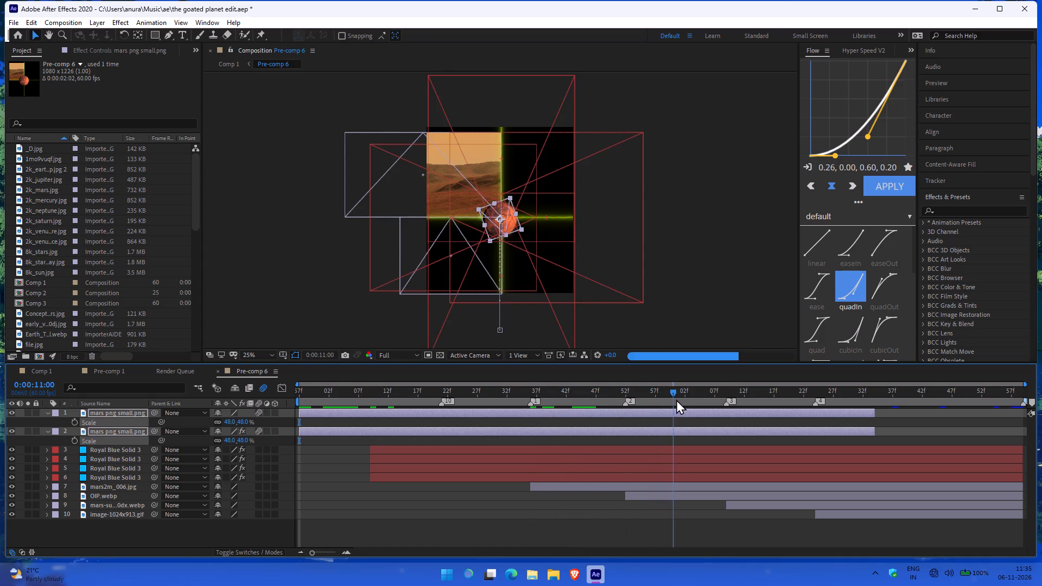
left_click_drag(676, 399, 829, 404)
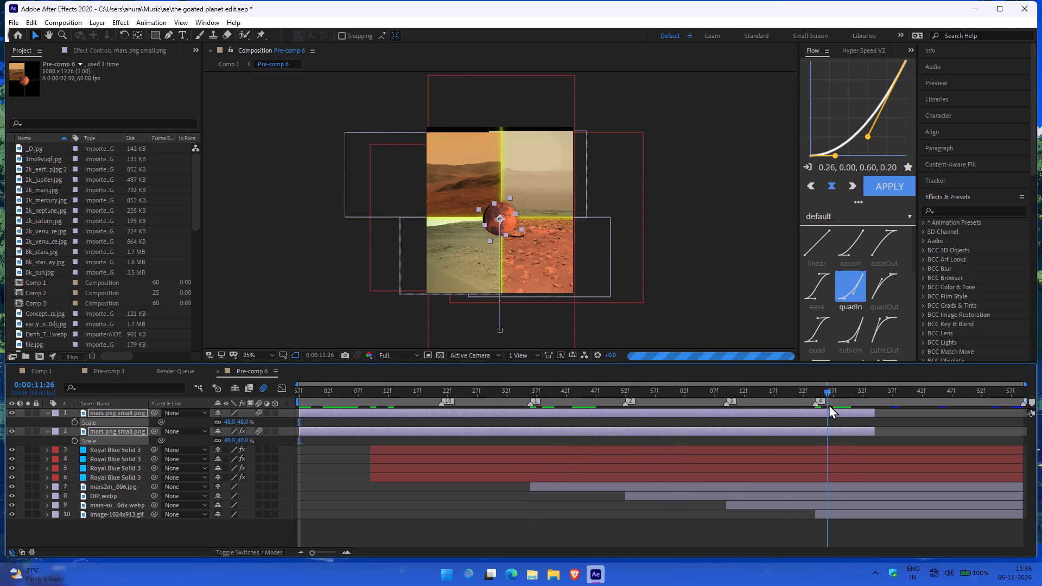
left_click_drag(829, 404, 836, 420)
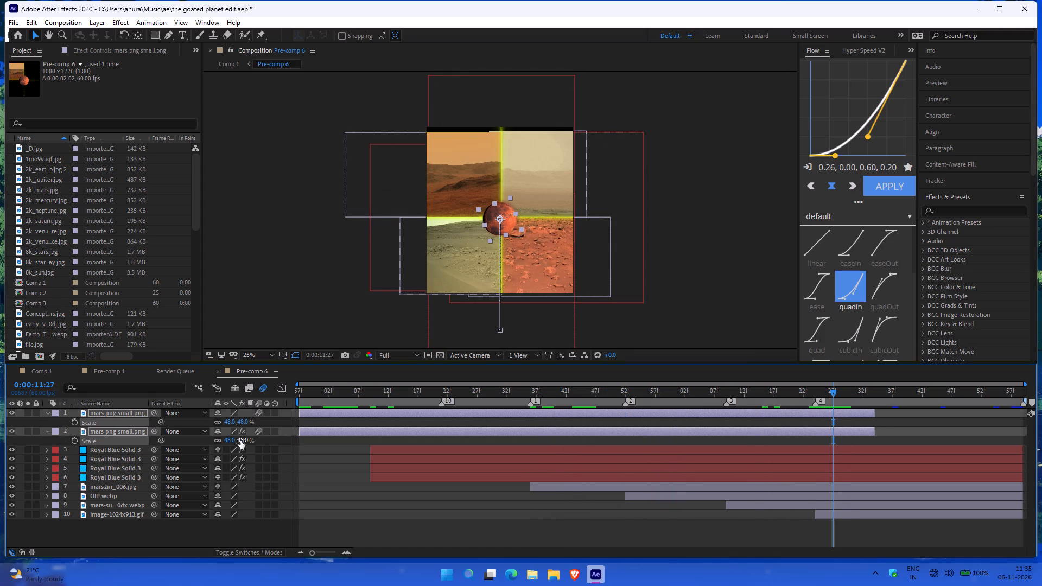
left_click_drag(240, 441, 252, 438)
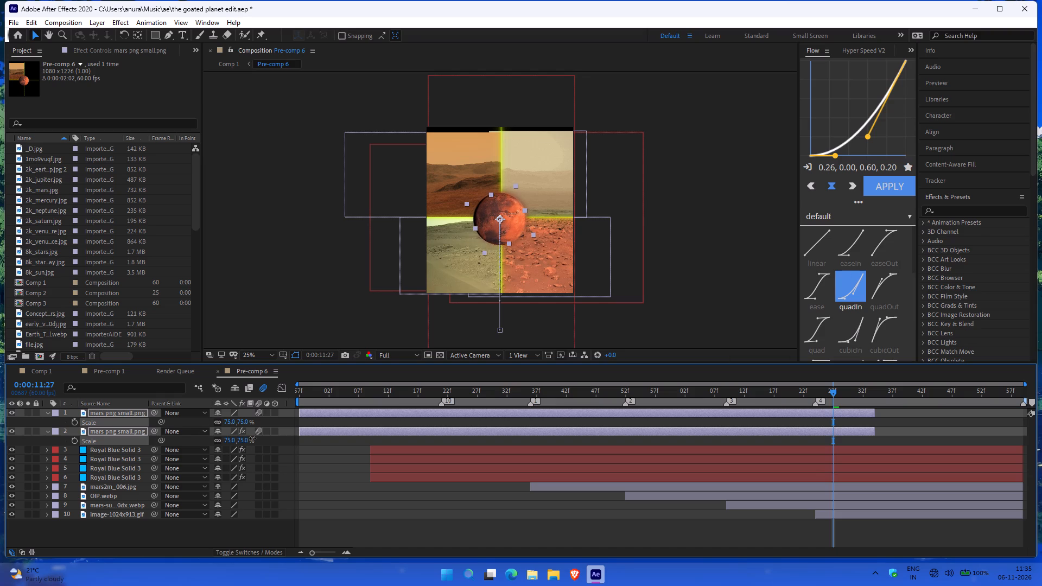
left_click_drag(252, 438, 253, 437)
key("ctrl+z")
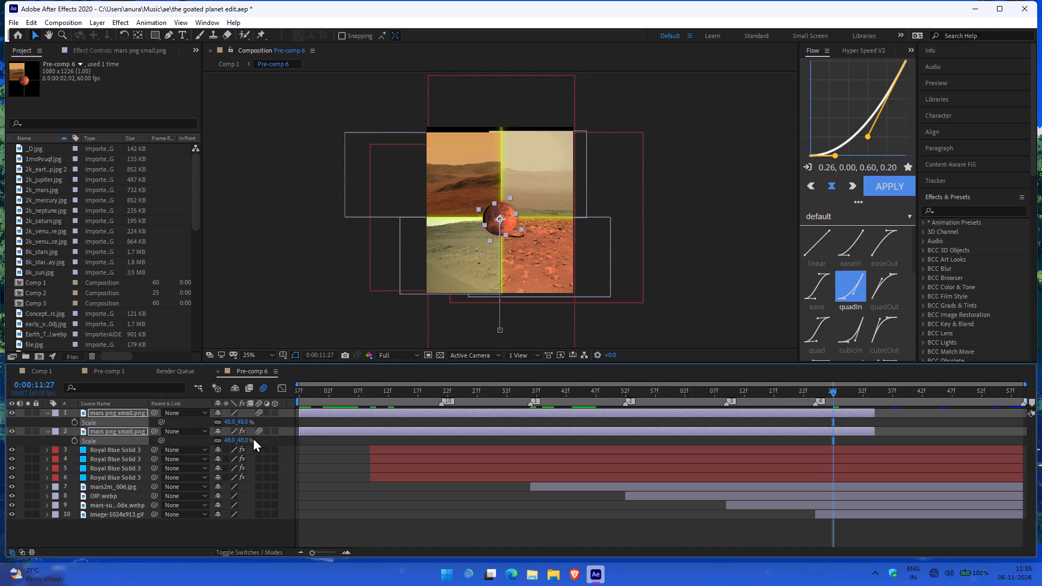
Add starting Scale keyframes of 48% to both mars png small.png layers at 0:00:09:57.
left_click_drag(348, 387, 253, 399)
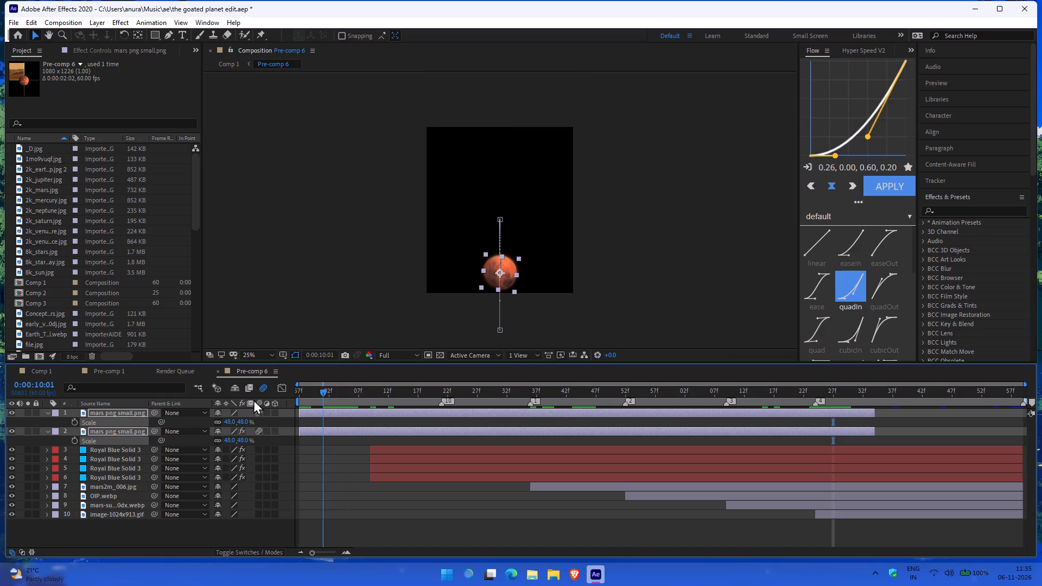
left_click_drag(253, 399, 253, 399)
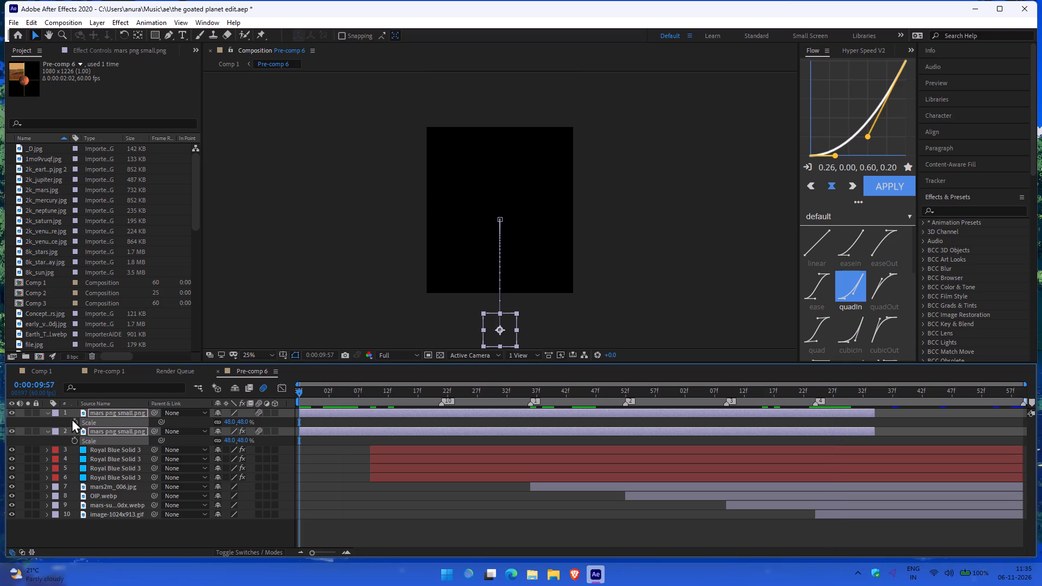
left_click(72, 419)
Add ending Scale keyframes of 70% to both mars png small.png layers at 0:00:11:33, just before the layers end.
left_click_drag(698, 393, 812, 399)
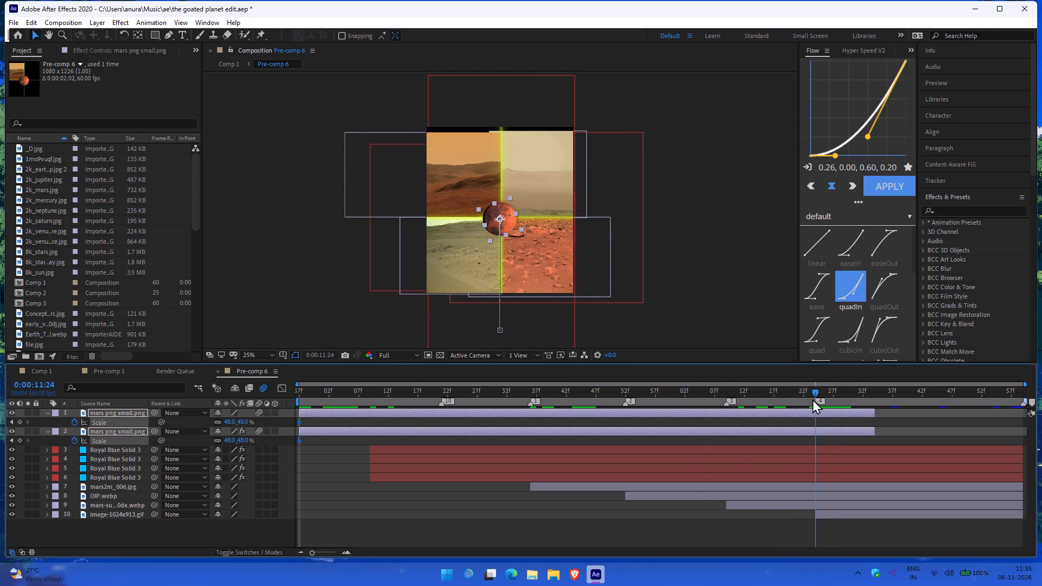
left_click_drag(812, 399, 884, 392)
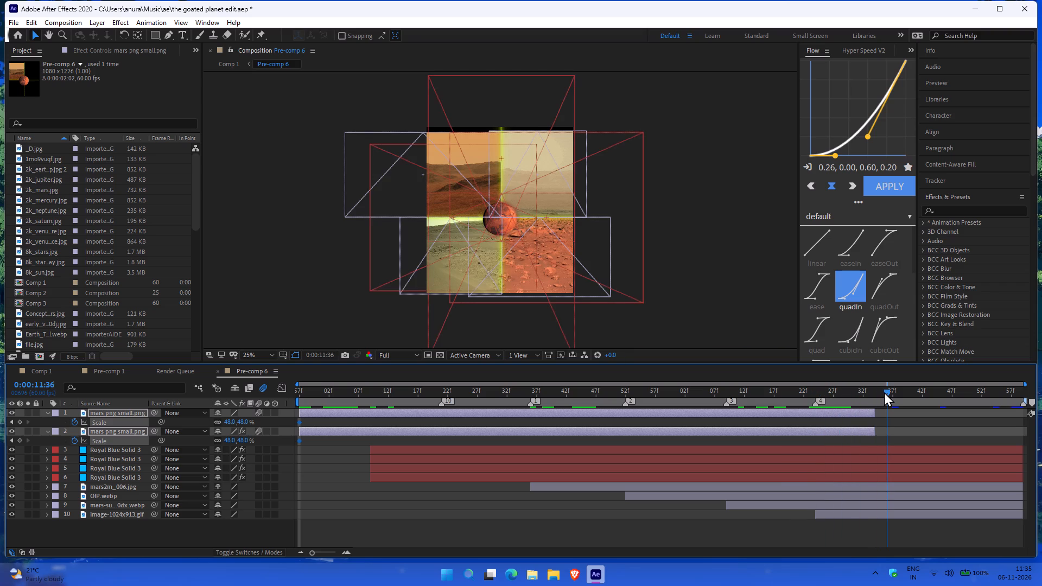
left_click_drag(884, 392, 873, 396)
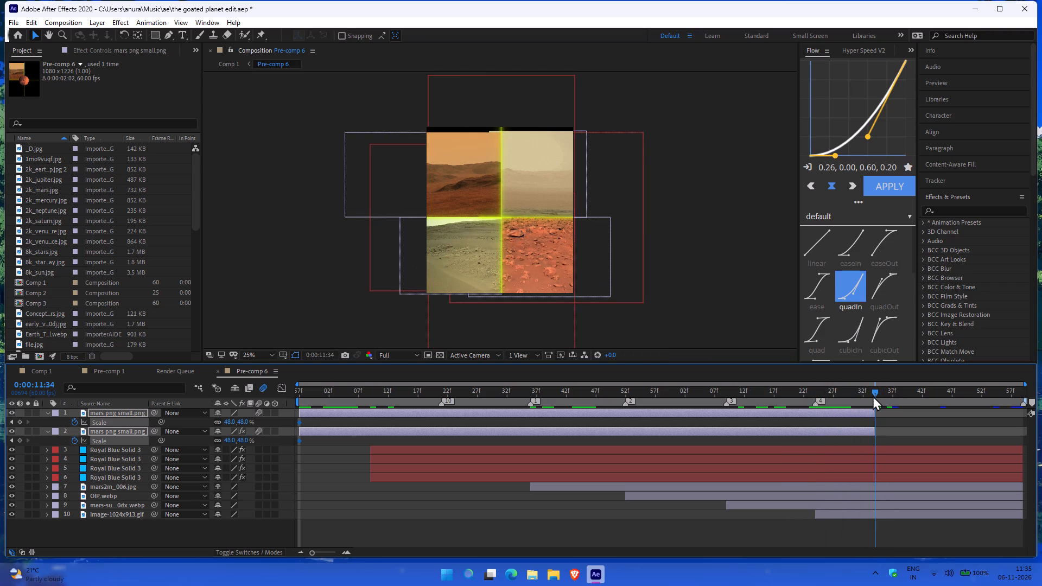
left_click_drag(873, 396, 872, 396)
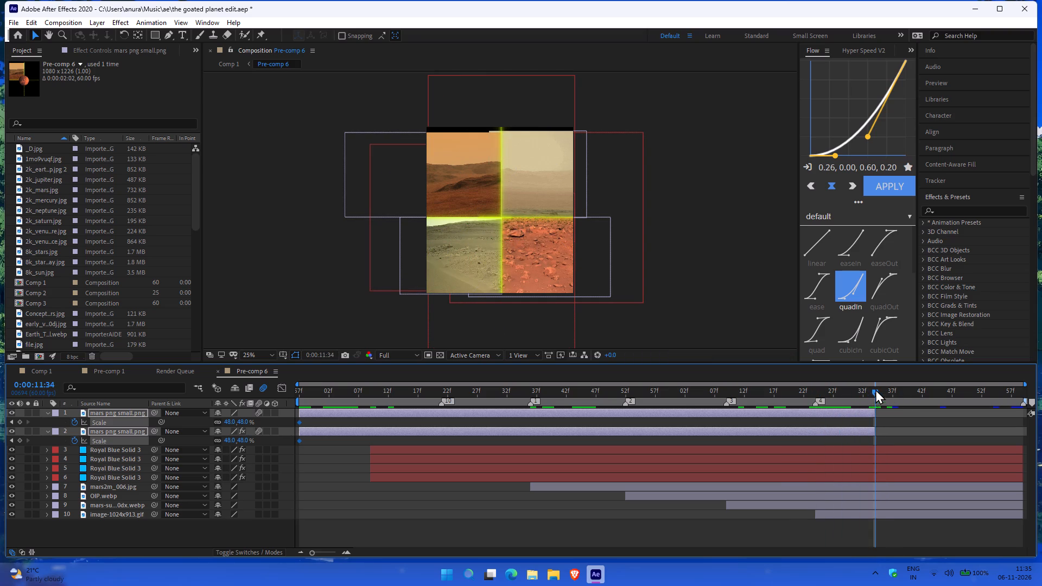
left_click(874, 399)
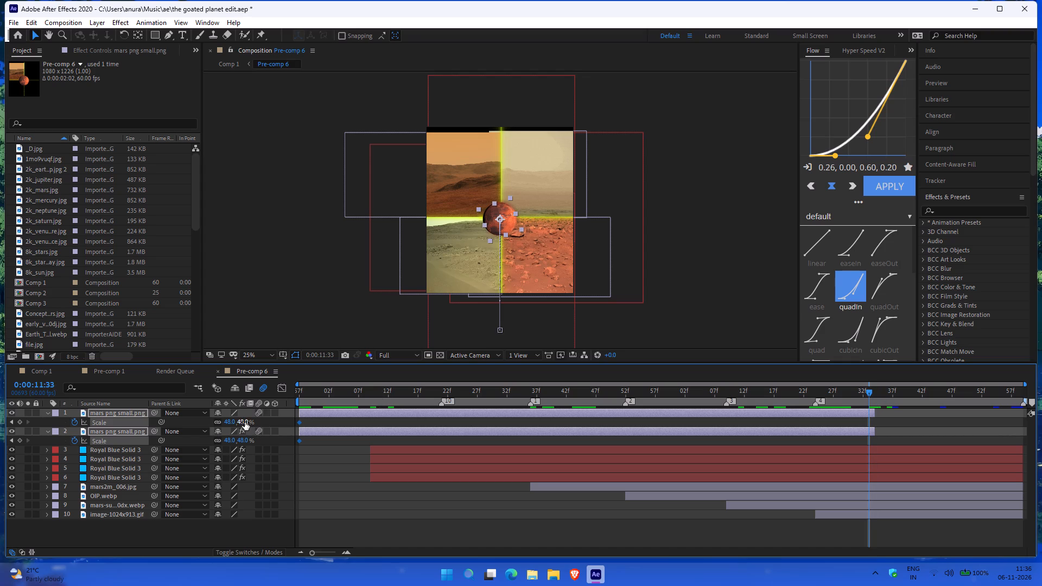
left_click_drag(245, 422, 271, 421)
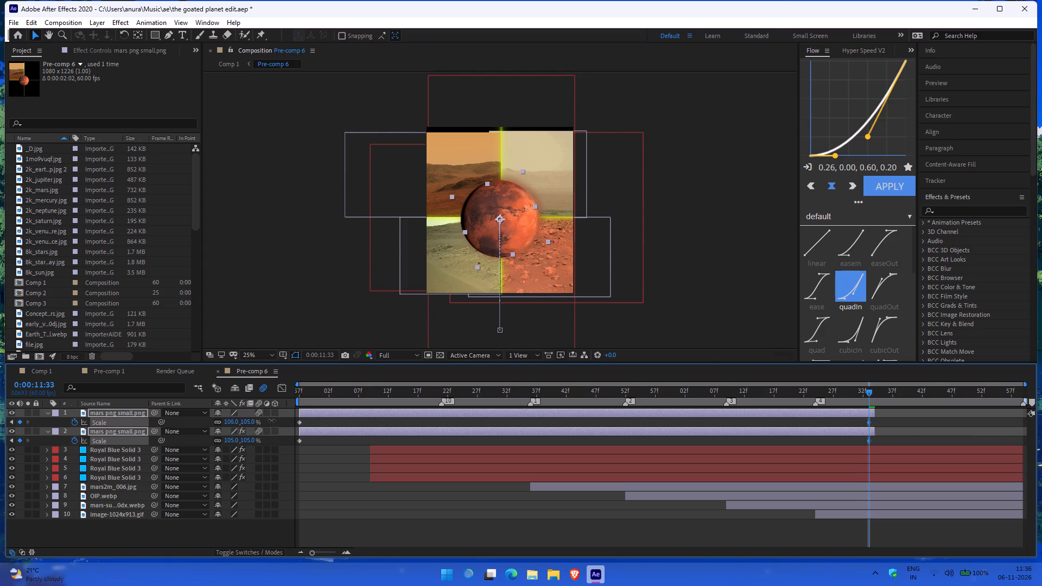
left_click_drag(271, 421, 258, 423)
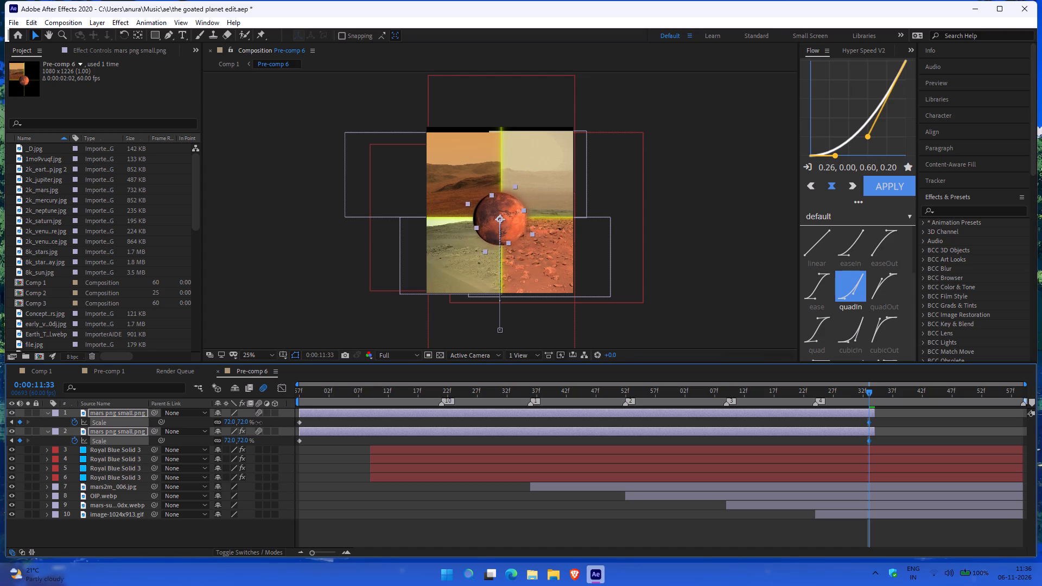
left_click_drag(258, 423, 257, 423)
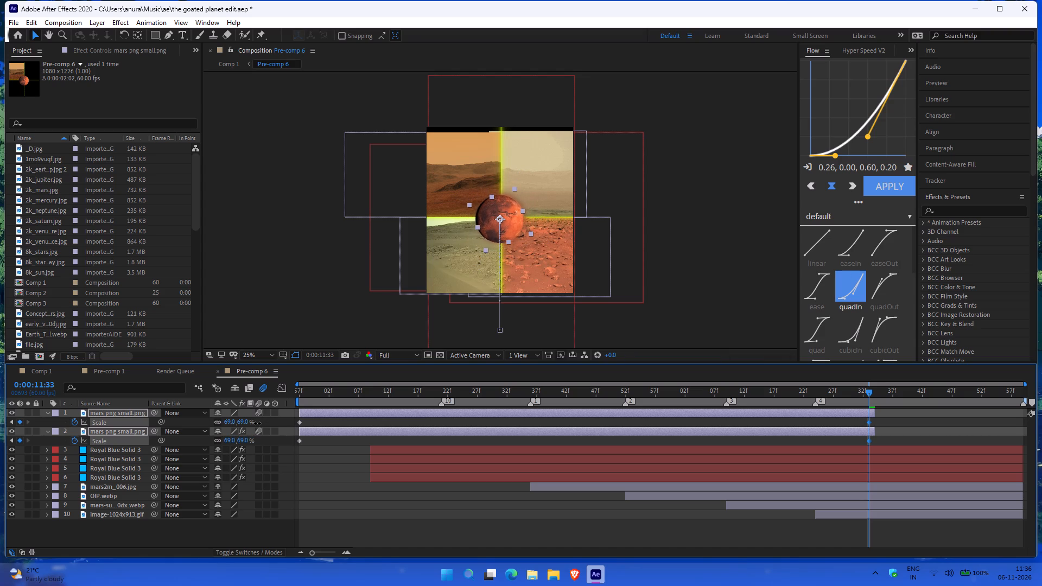
left_click_drag(257, 423, 258, 423)
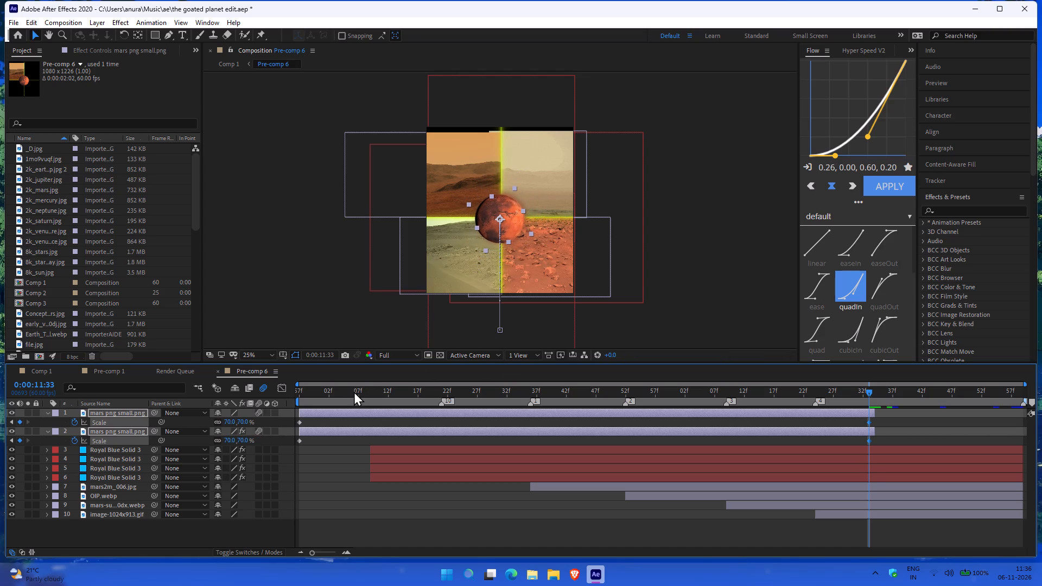
Return to Comp 1 at 0:00:10:06 and save the project.
left_click(354, 391)
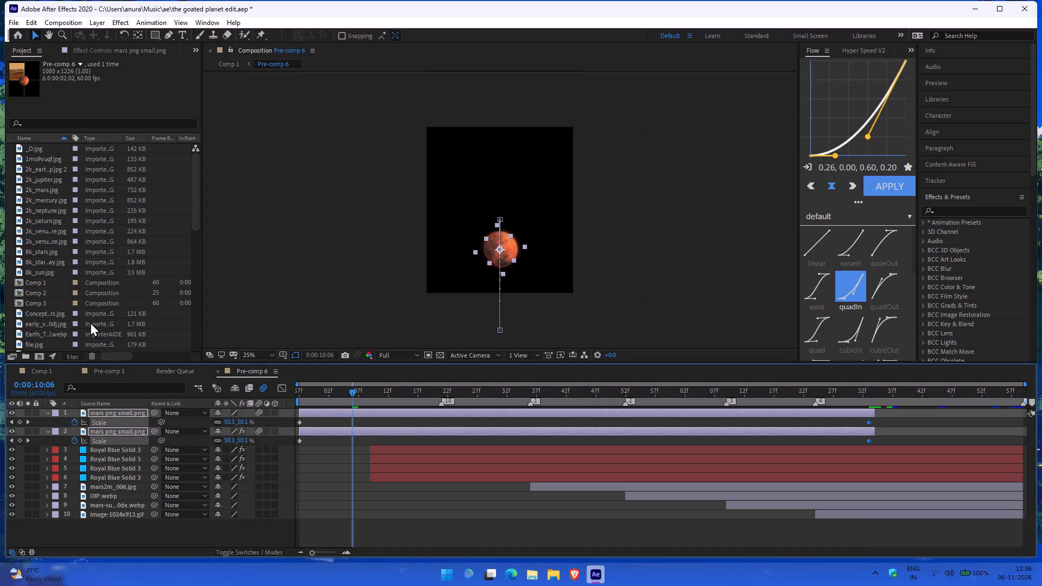
left_click(32, 367)
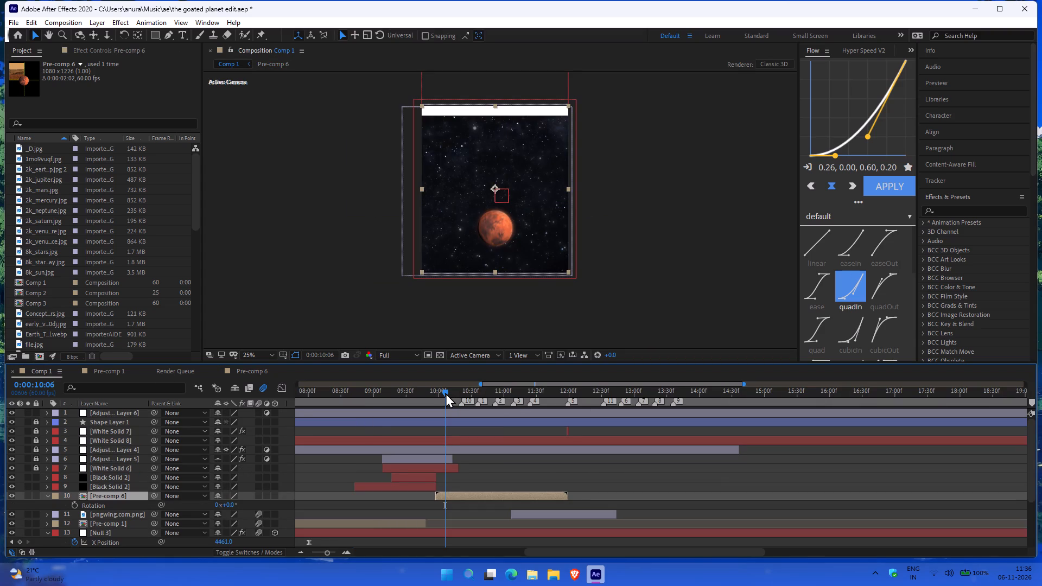
key("ctrl+s")
Check the Mars section in Comp 1 around the end of the Pre-comp 6 layer, stopping at 0:00:11:53.
left_click_drag(446, 393, 589, 389)
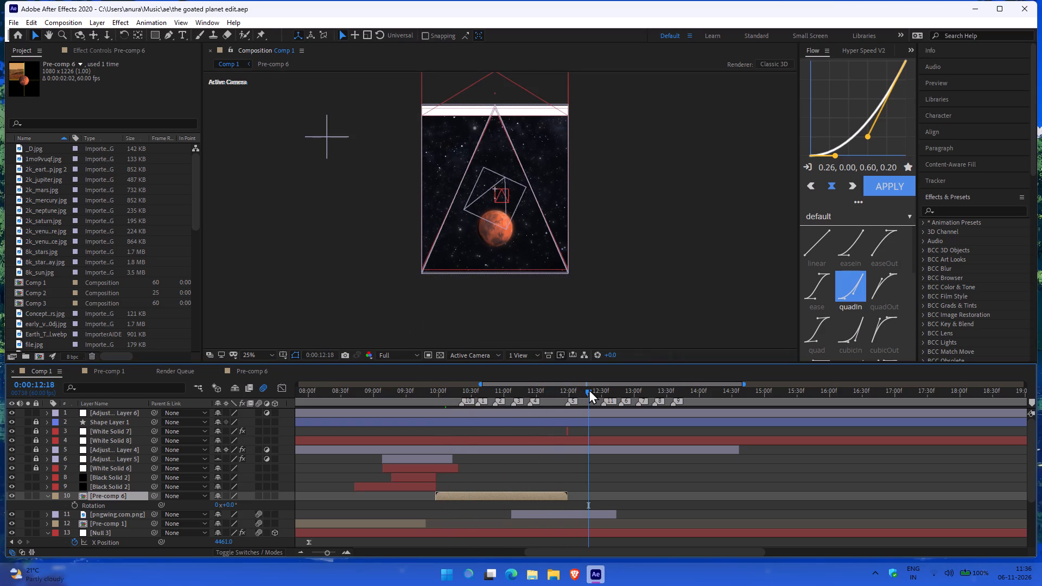
left_click(531, 386)
left_click(562, 384)
left_click(529, 399)
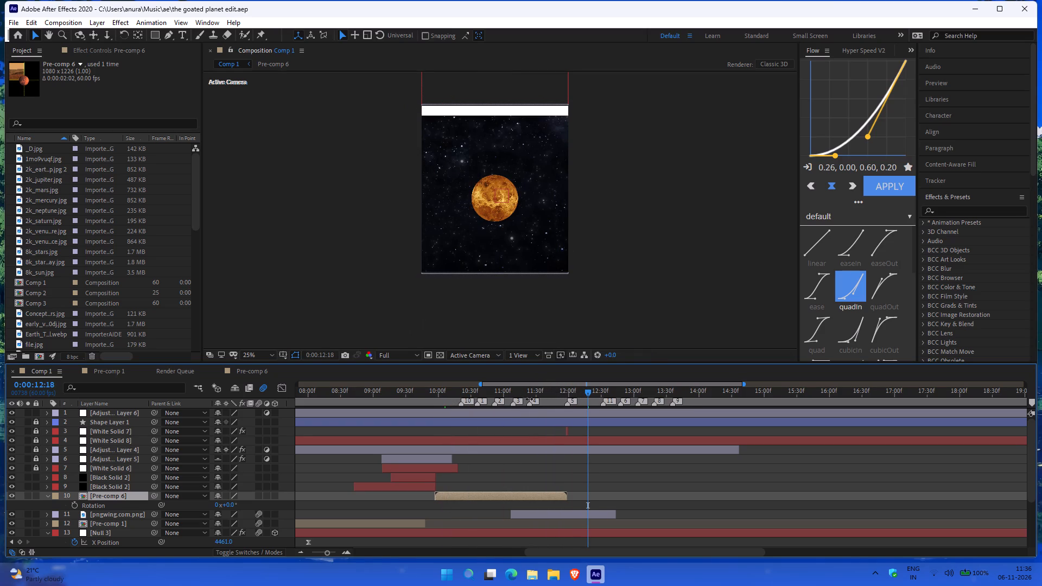
left_click(561, 394)
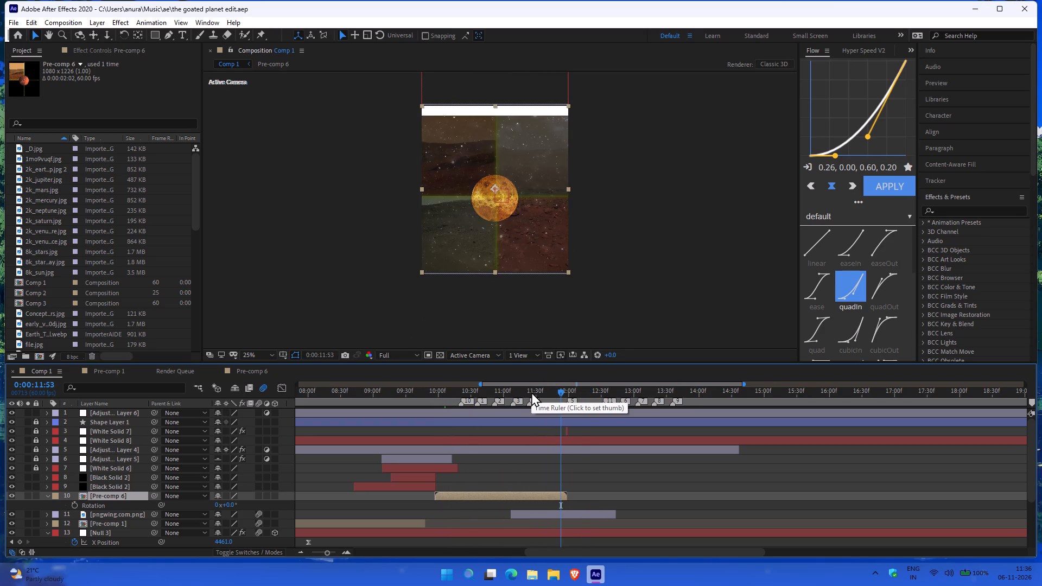
In Pre-comp 6, extend the ends of both mars png small.png layers to about 0:00:11:42.
left_click(531, 392)
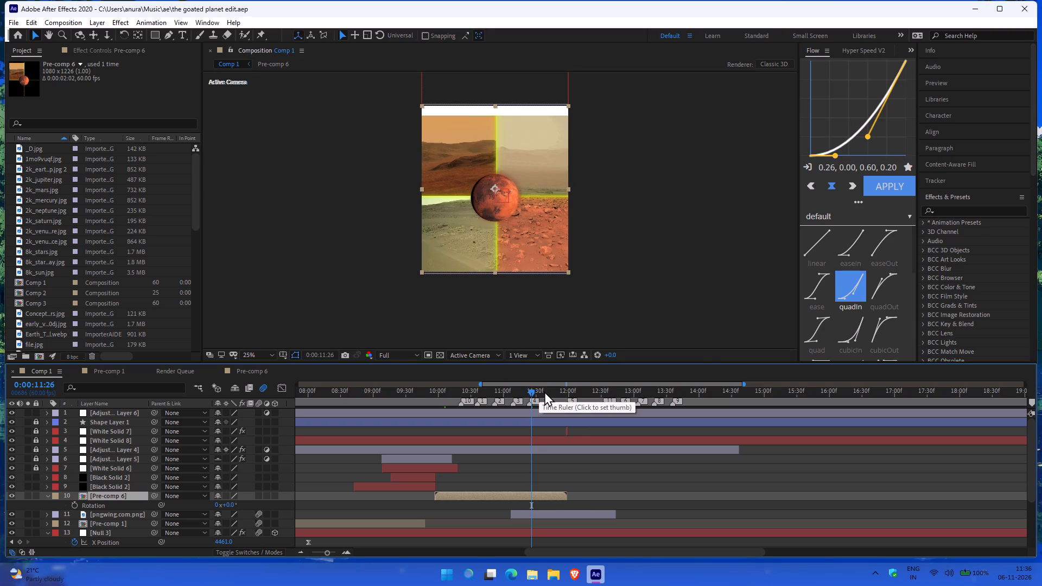
left_click(544, 391)
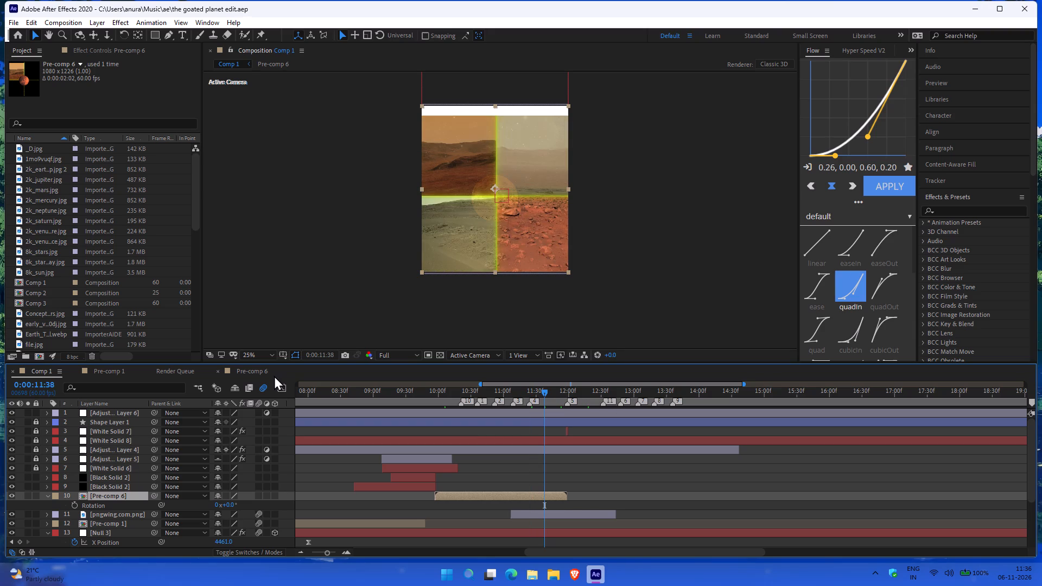
left_click(245, 373)
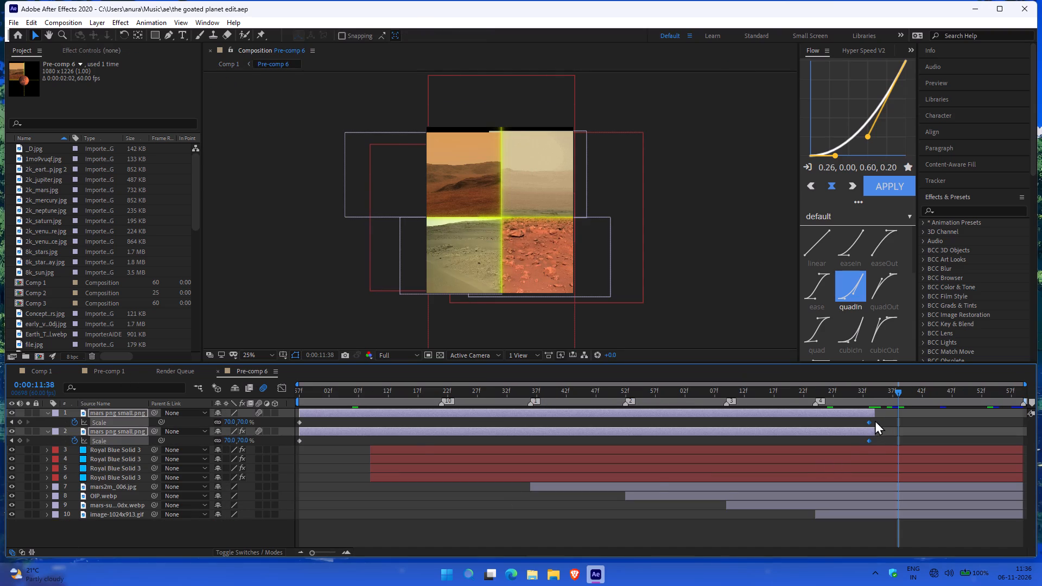
left_click_drag(873, 412, 918, 408)
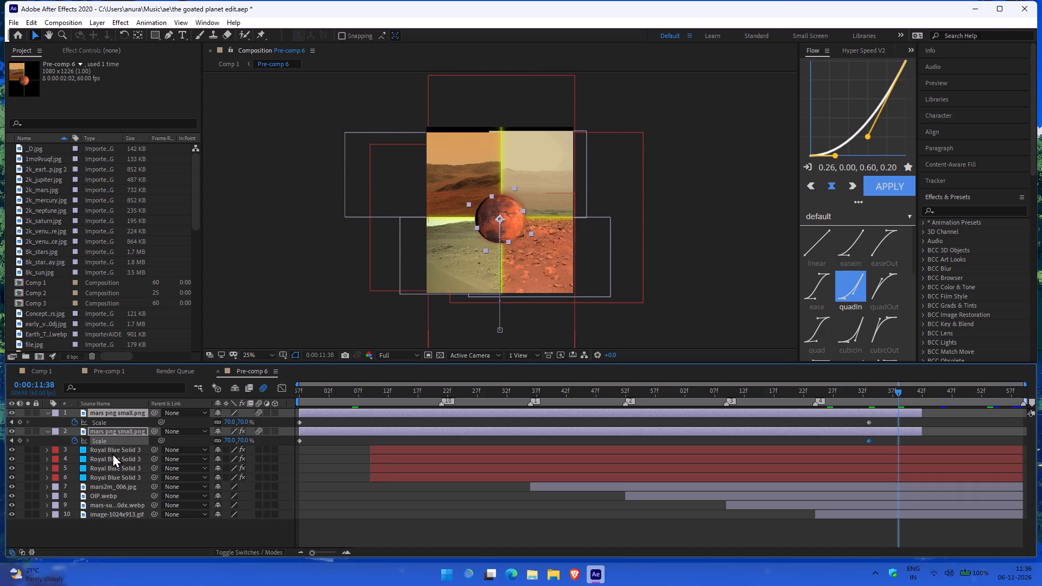
At 0:00:10:09, rotate the four Royal Blue Solid 3 layers and four Mars image layers together, setting the first solid's Rotation to 7°.
left_click(301, 526)
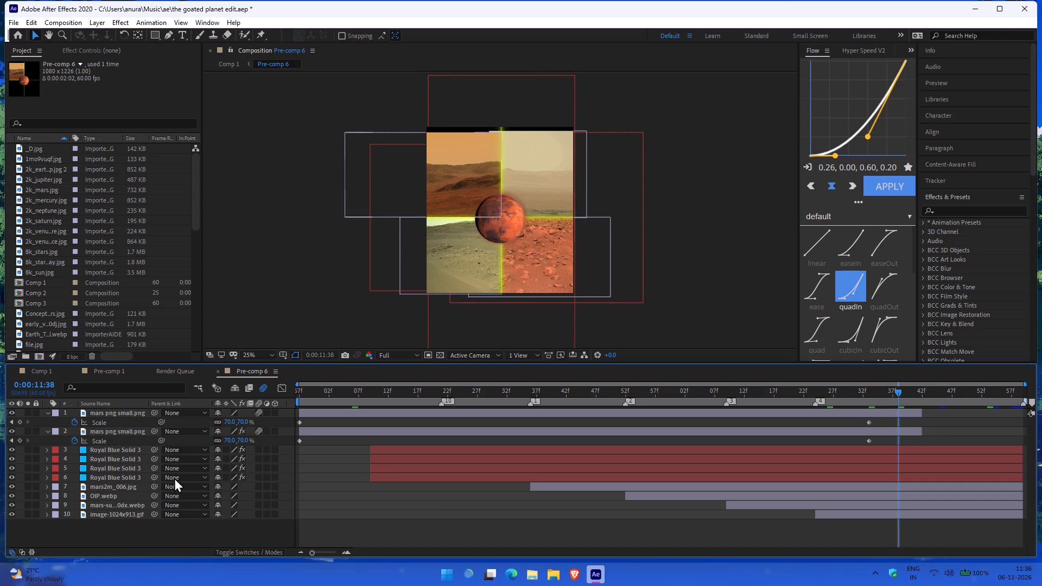
left_click(121, 447)
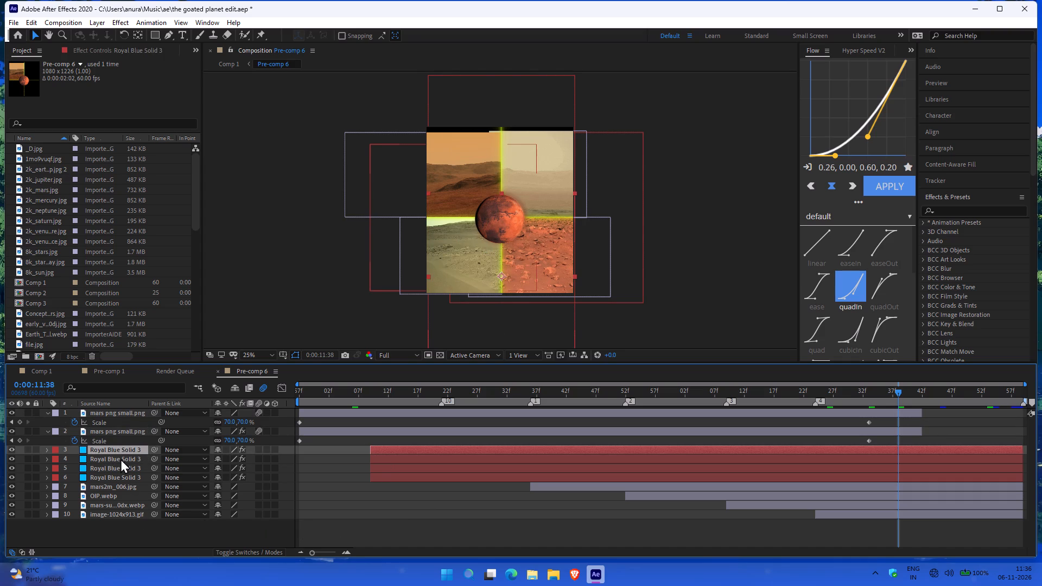
left_click(120, 458, "shift")
left_click(117, 466, "shift")
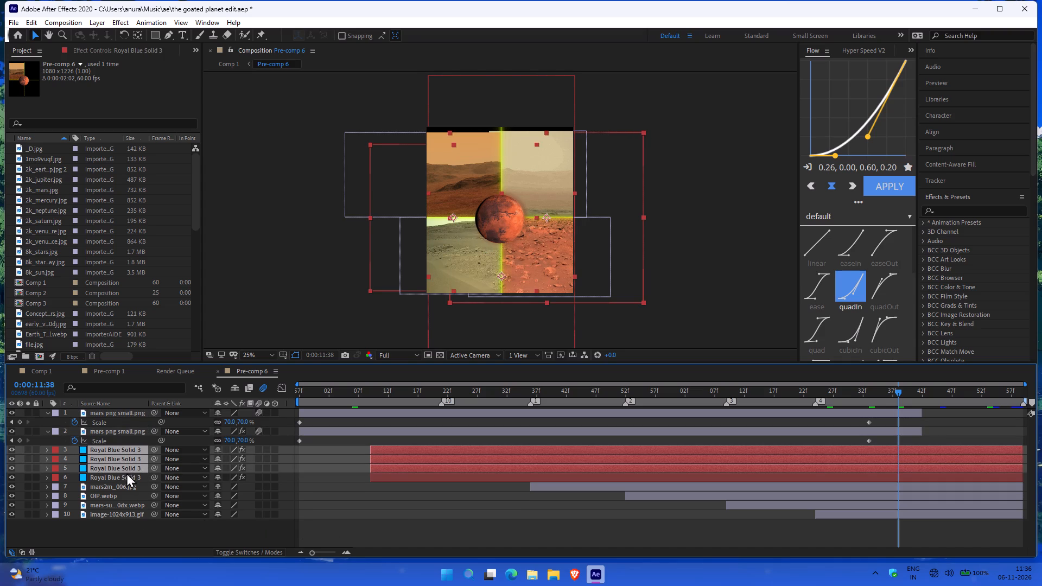
left_click(120, 475, "shift")
left_click(117, 487, "shift")
left_click(115, 498, "shift")
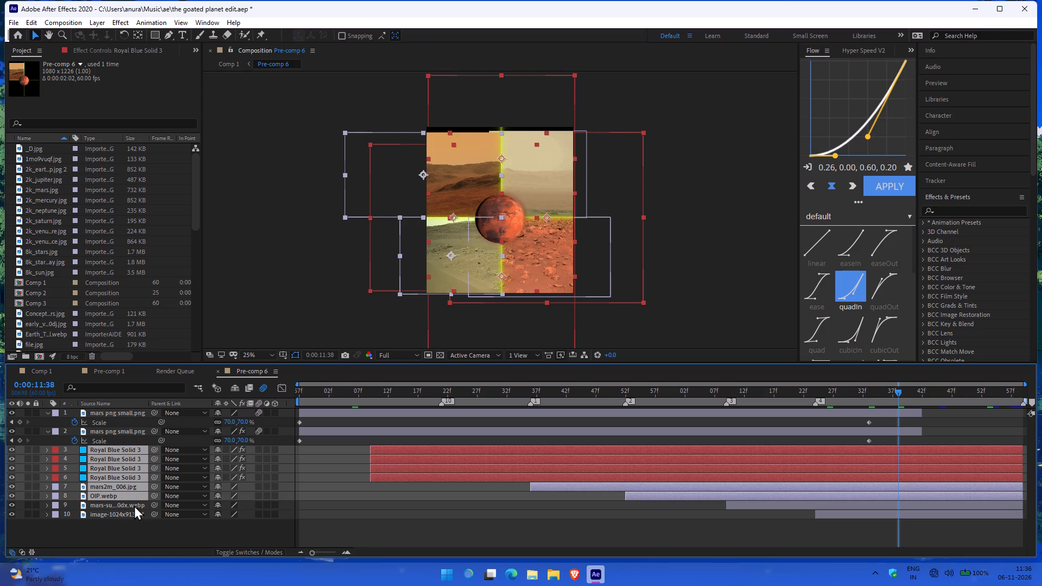
left_click(126, 509, "shift")
left_click(122, 509, "shift")
left_click(123, 515, "shift")
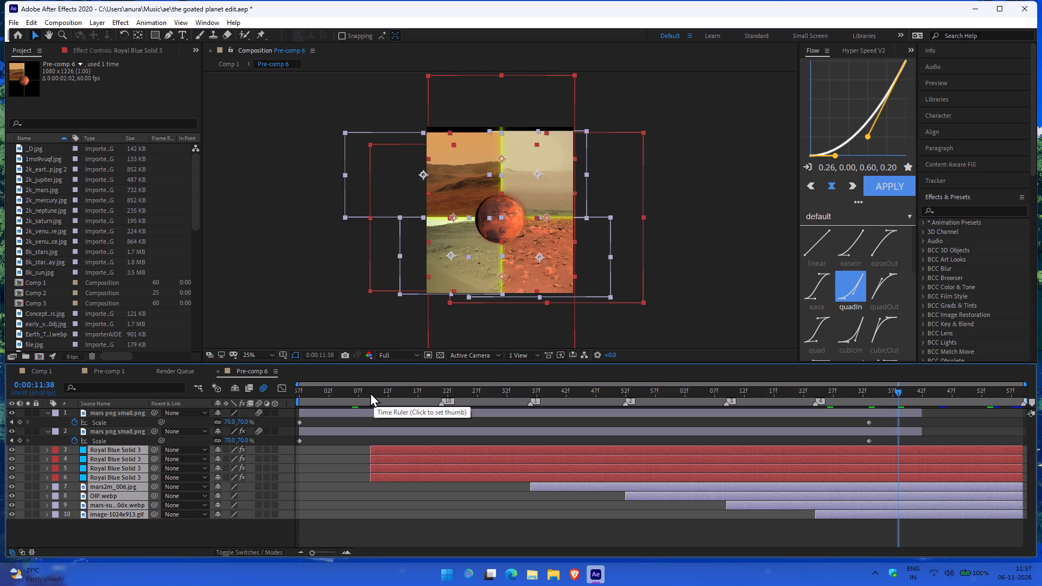
left_click(430, 395)
left_click_drag(430, 395, 443, 394)
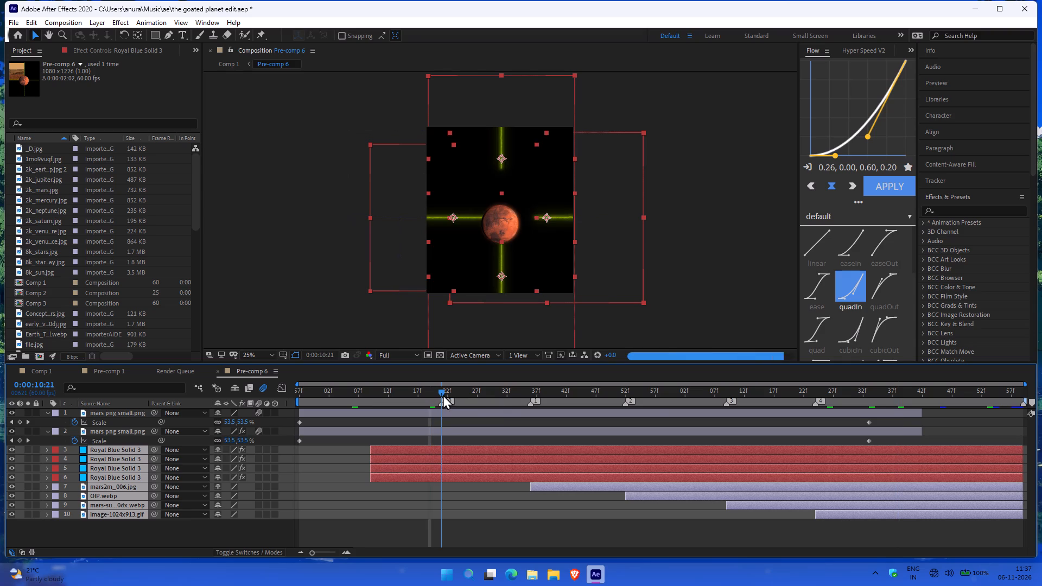
left_click_drag(443, 394, 373, 403)
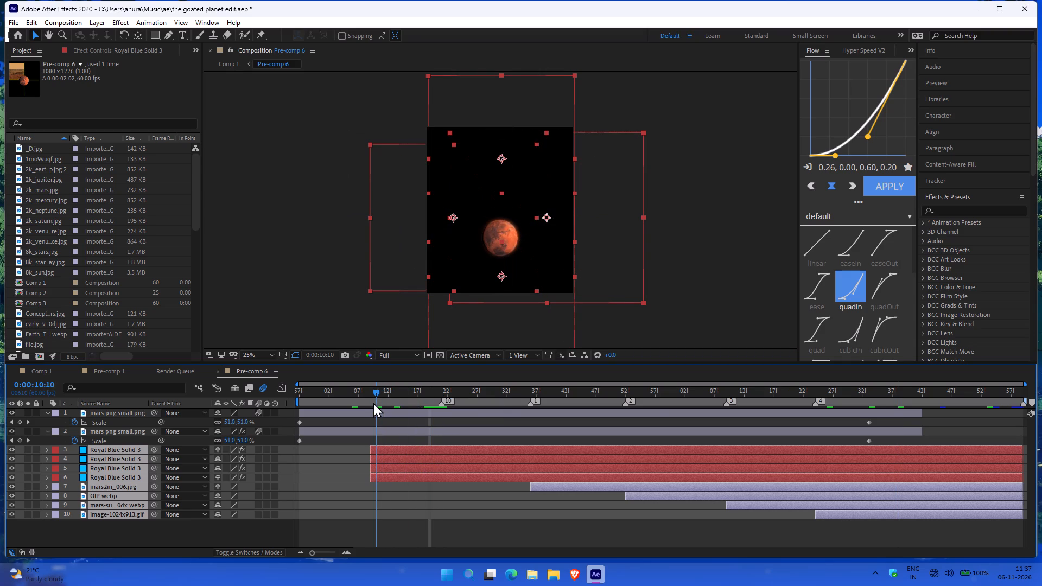
left_click_drag(373, 403, 370, 403)
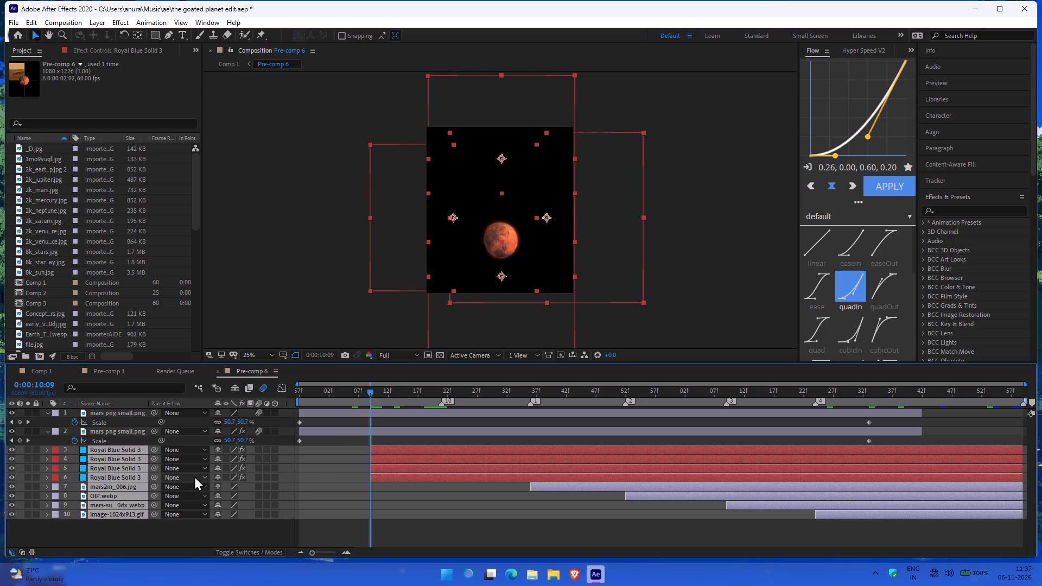
key("r")
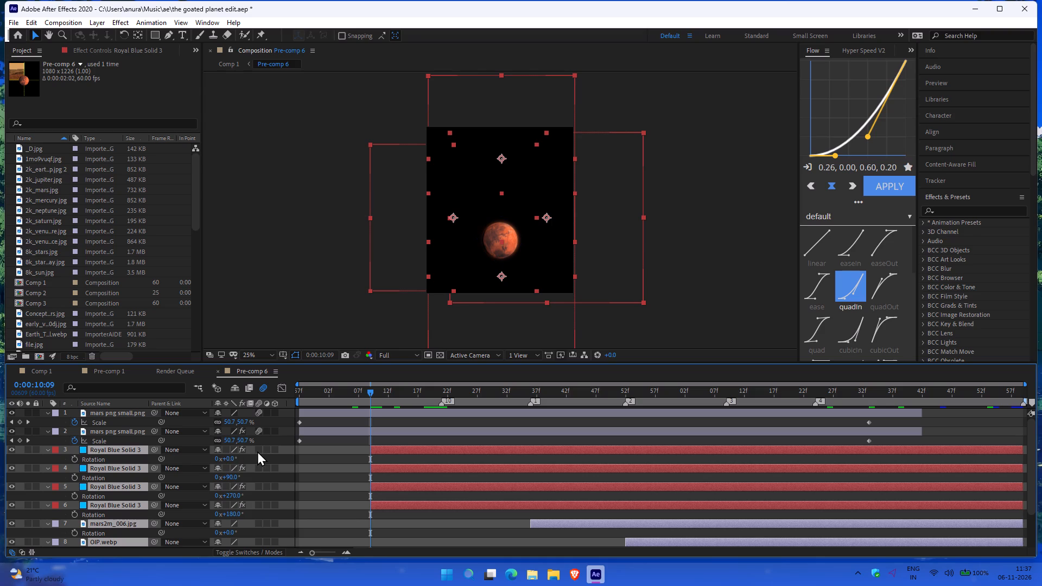
left_click_drag(230, 457, 239, 455)
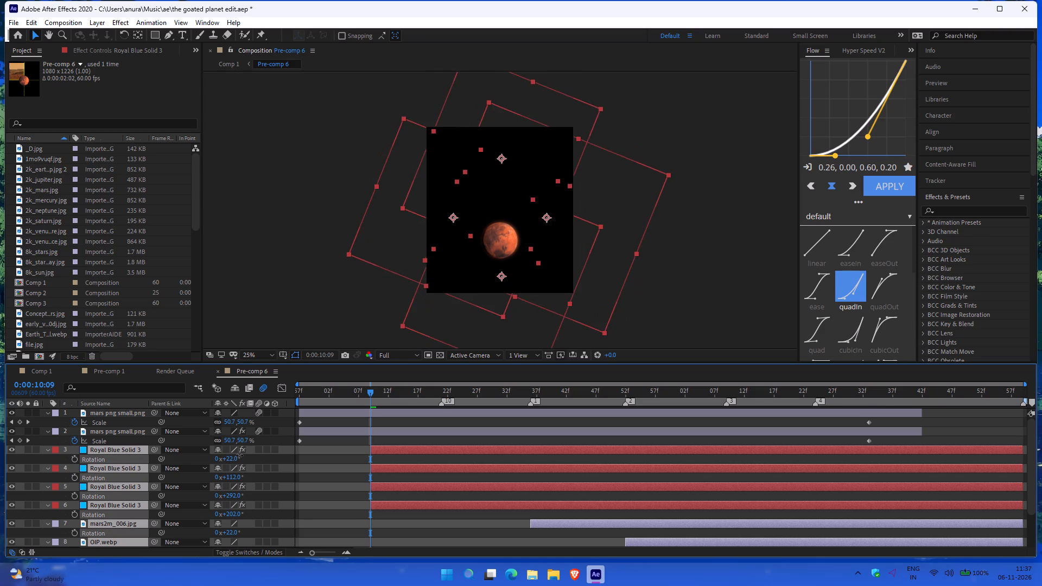
left_click_drag(239, 455, 237, 457)
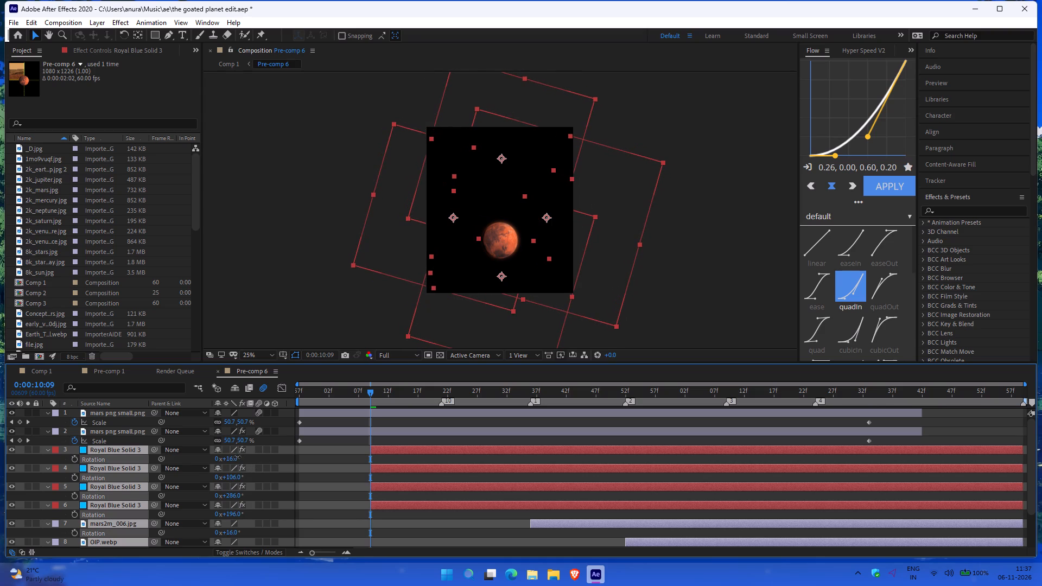
left_click_drag(237, 457, 235, 458)
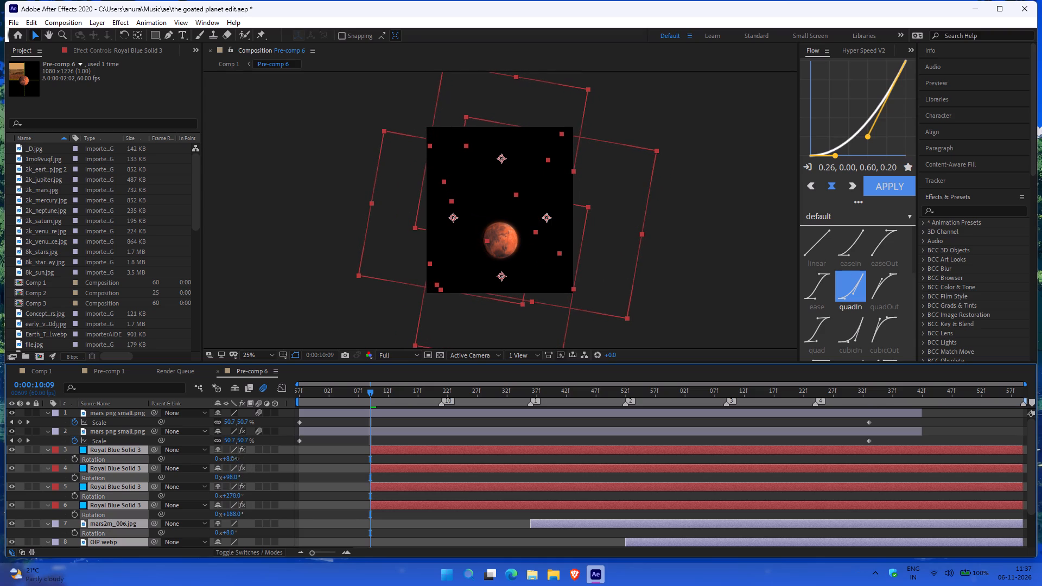
left_click_drag(235, 458, 234, 458)
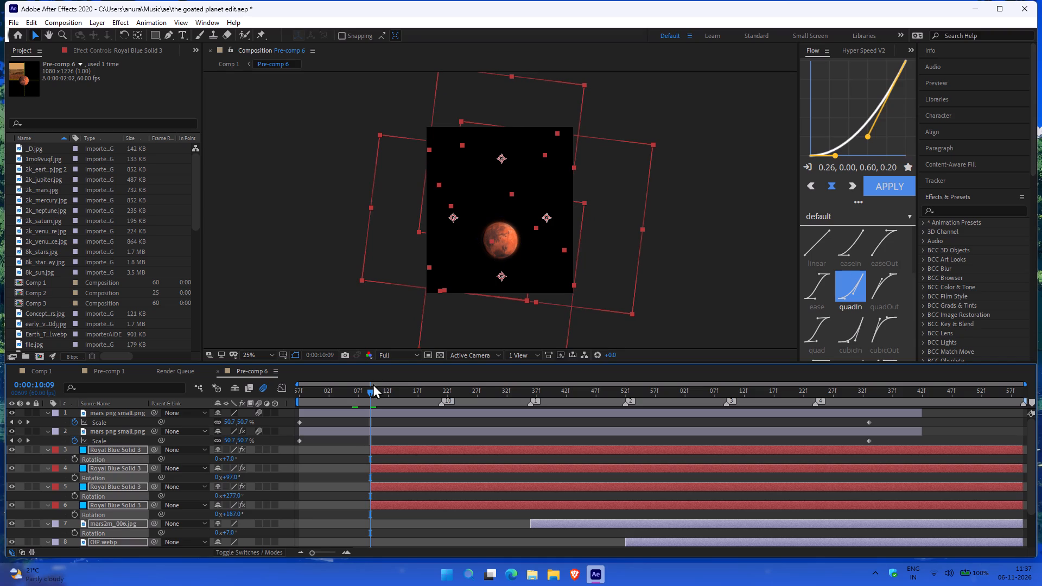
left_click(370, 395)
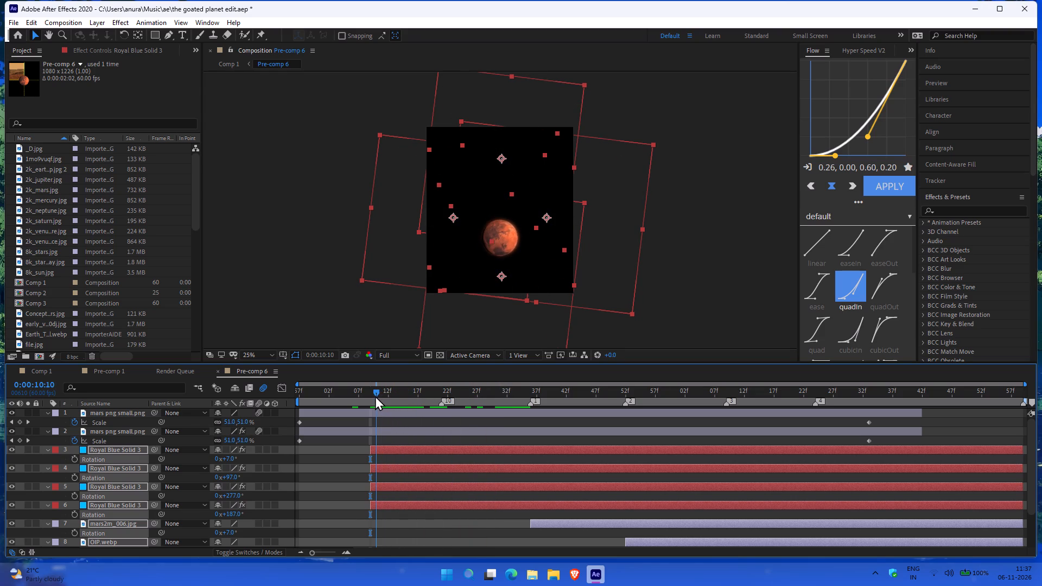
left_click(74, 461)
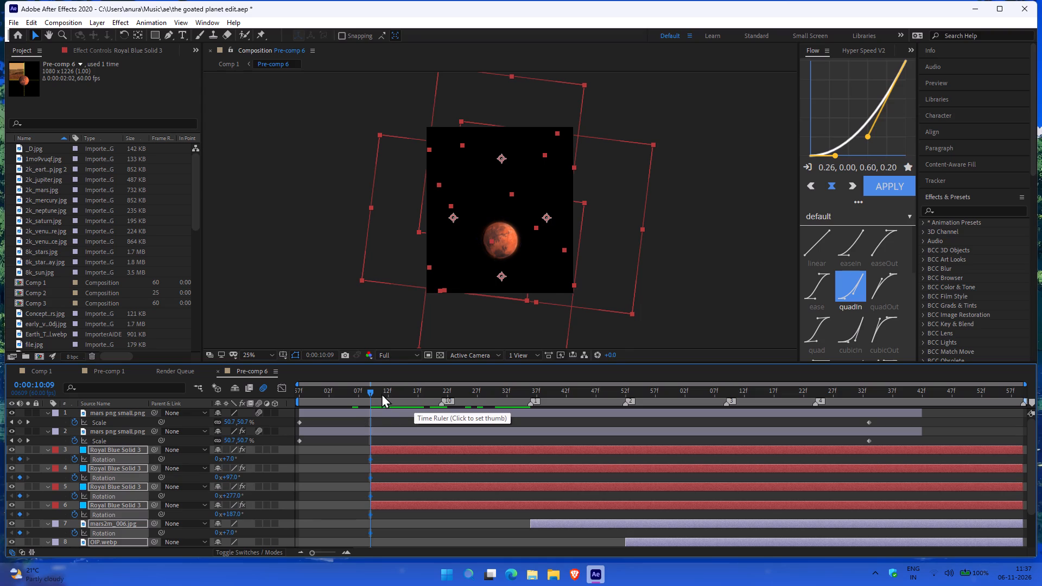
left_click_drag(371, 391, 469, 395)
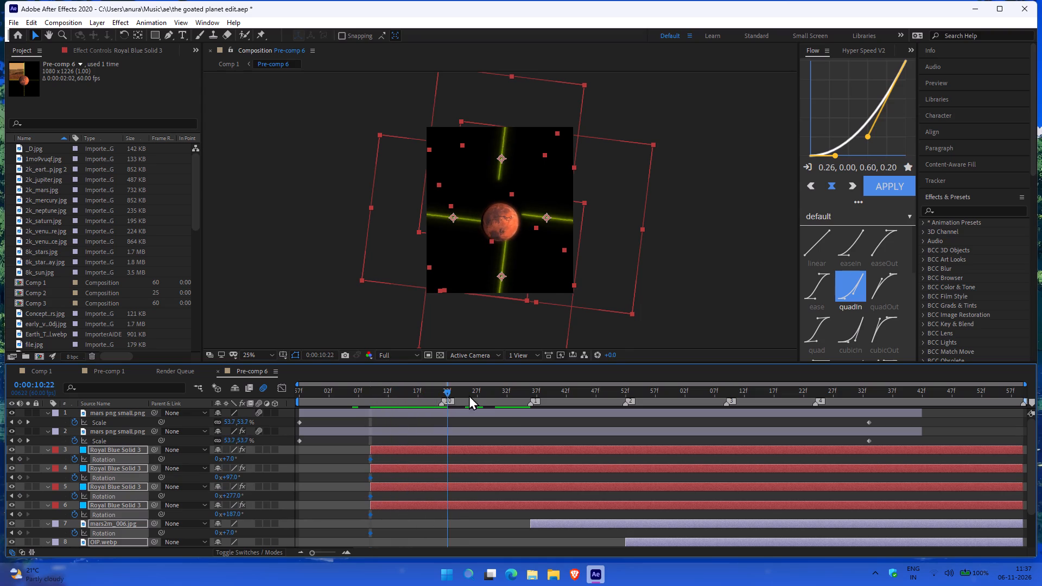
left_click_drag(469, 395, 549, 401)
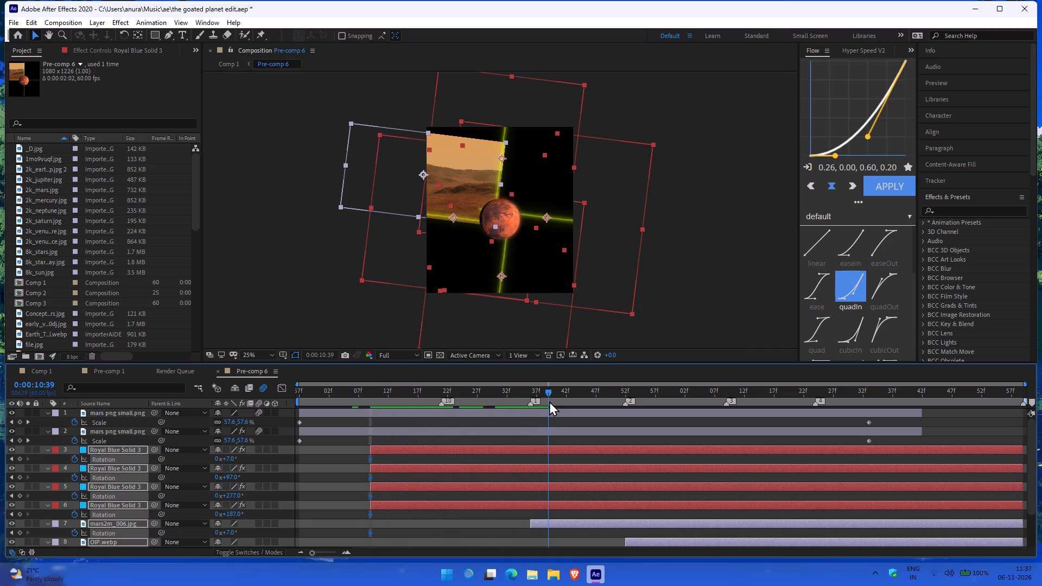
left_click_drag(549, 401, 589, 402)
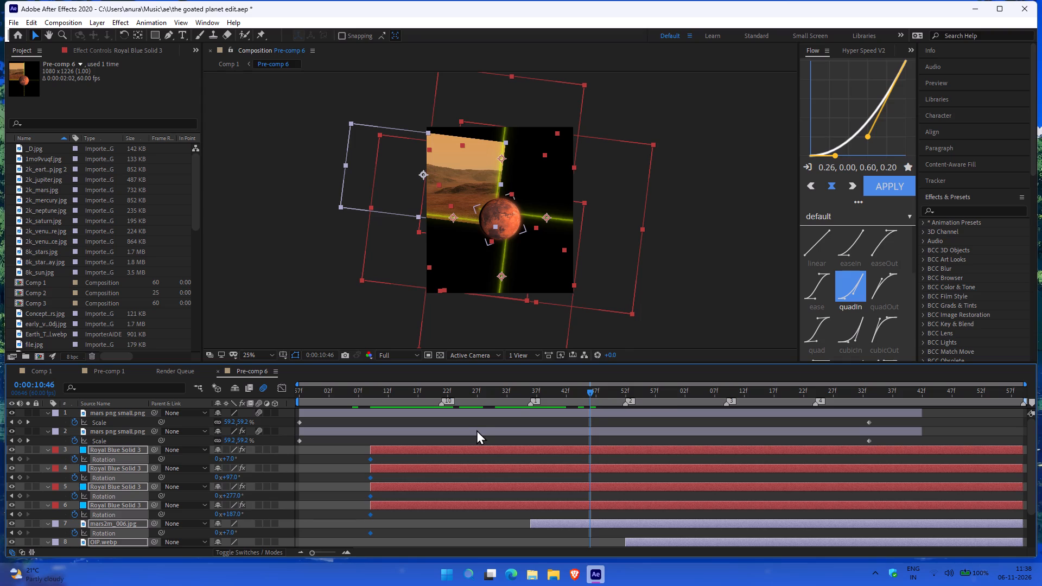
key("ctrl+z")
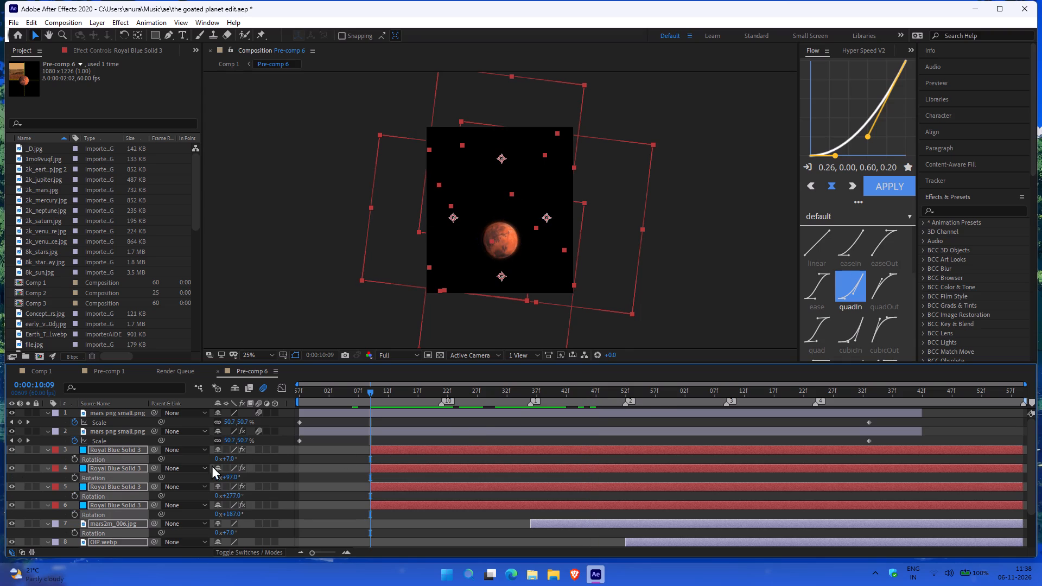
Add starting Rotation keyframes to the four solids and four Mars image layers at 0:00:10:09.
left_click(76, 457)
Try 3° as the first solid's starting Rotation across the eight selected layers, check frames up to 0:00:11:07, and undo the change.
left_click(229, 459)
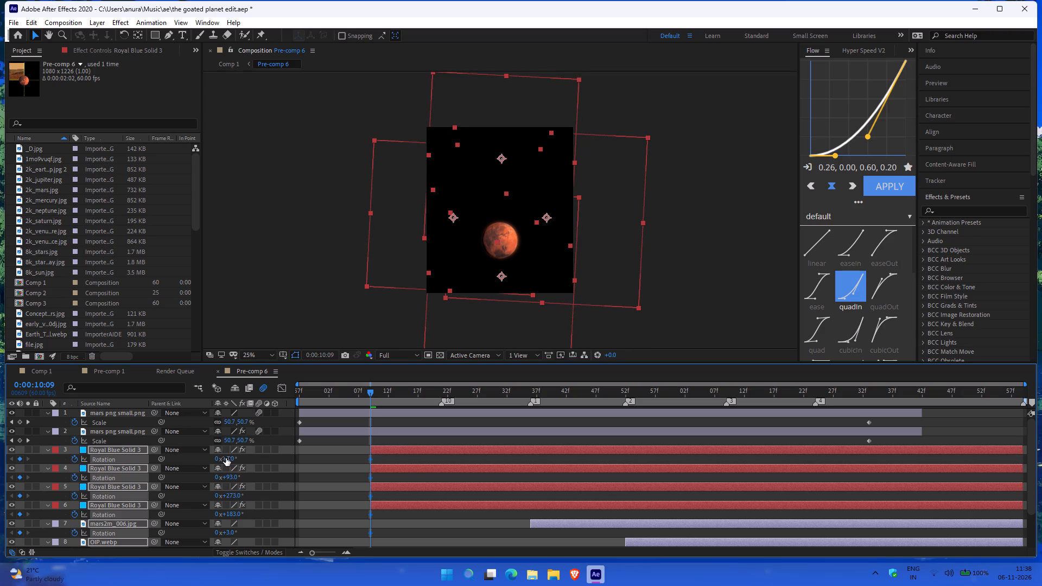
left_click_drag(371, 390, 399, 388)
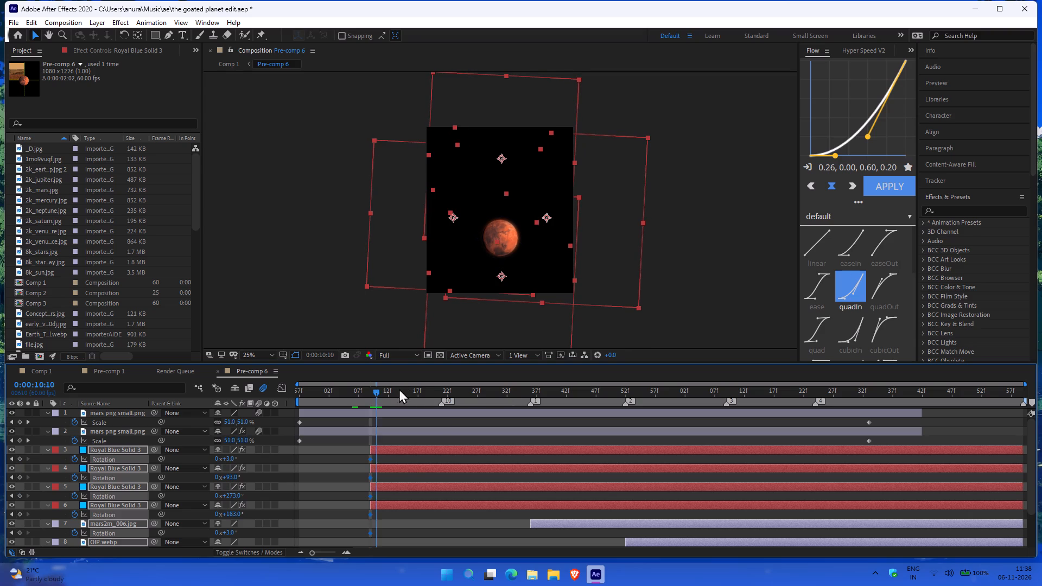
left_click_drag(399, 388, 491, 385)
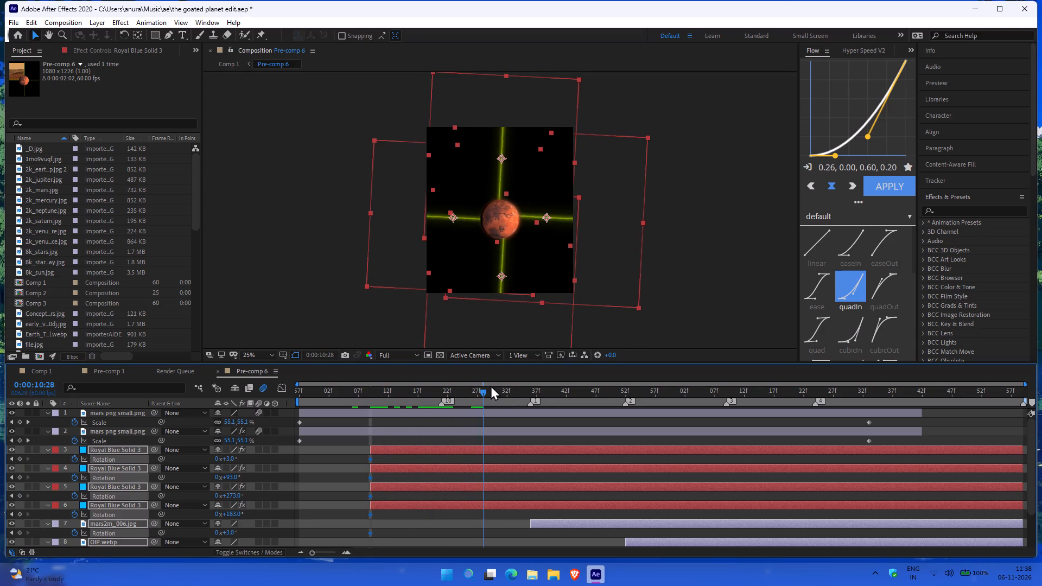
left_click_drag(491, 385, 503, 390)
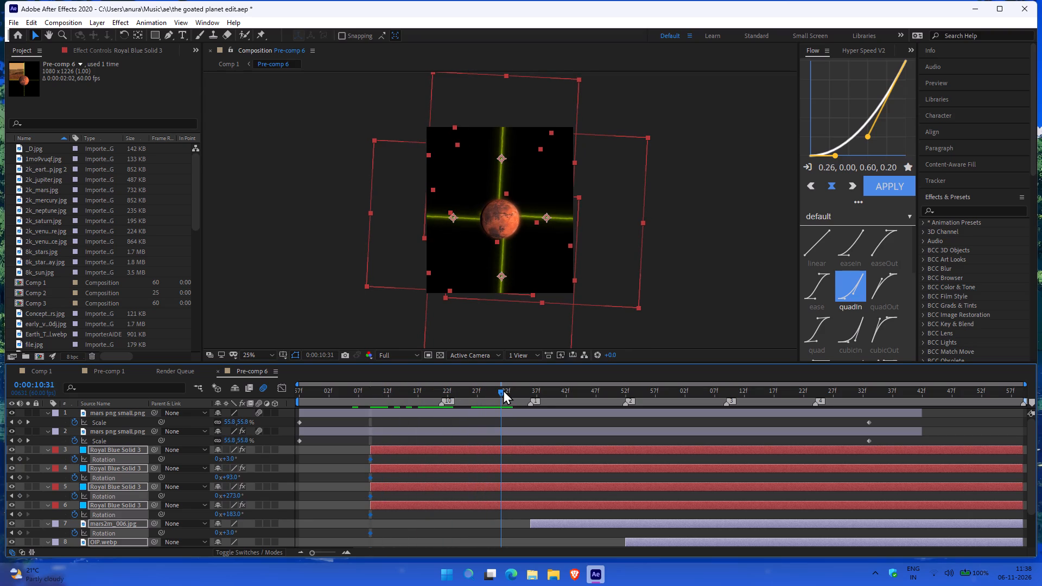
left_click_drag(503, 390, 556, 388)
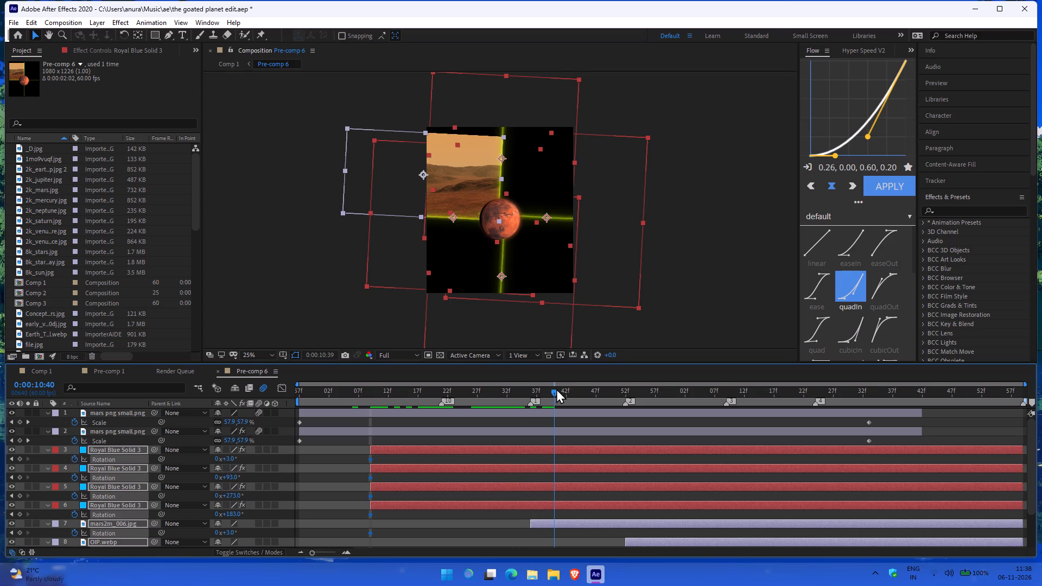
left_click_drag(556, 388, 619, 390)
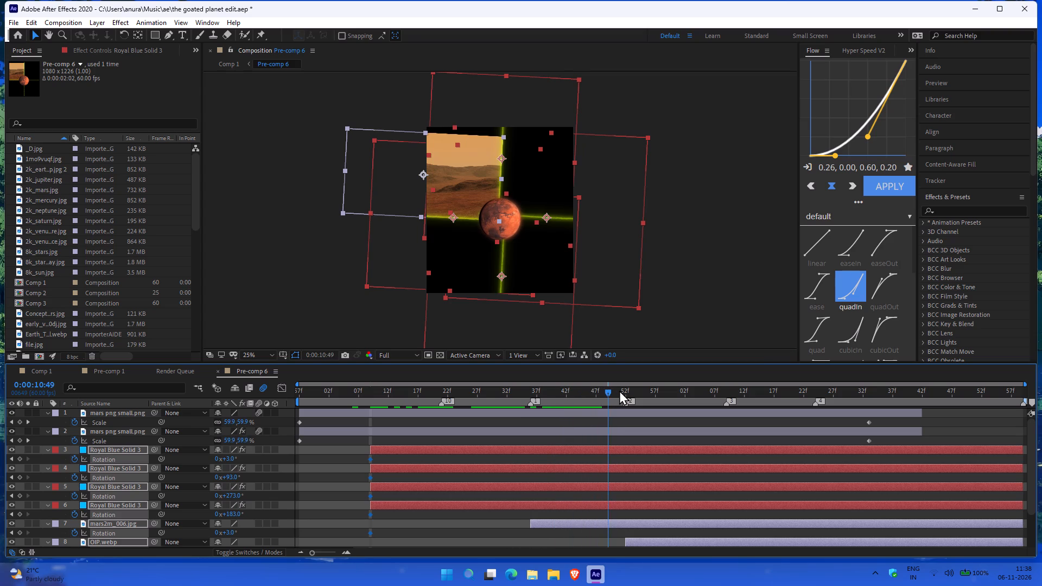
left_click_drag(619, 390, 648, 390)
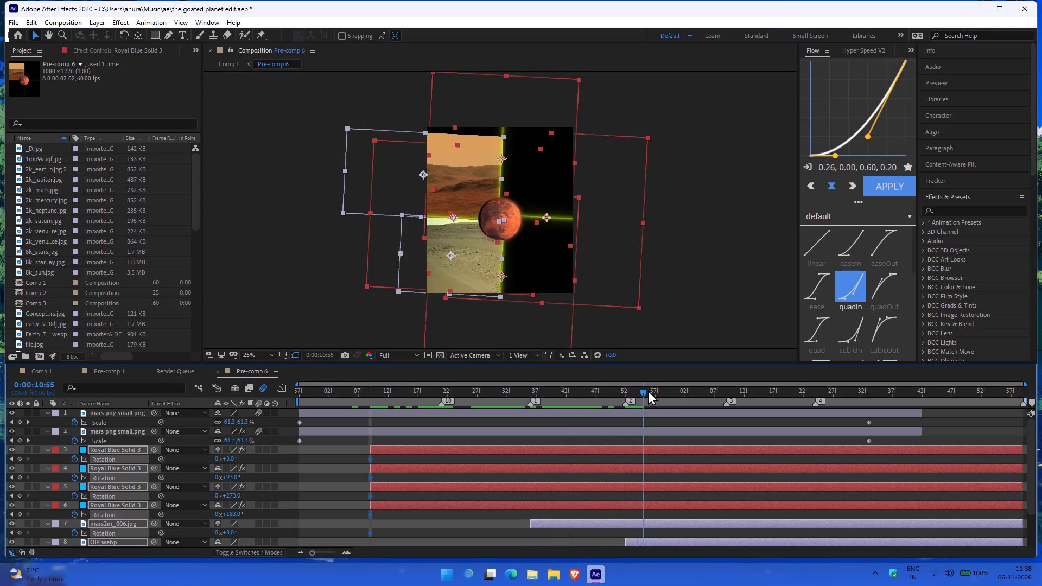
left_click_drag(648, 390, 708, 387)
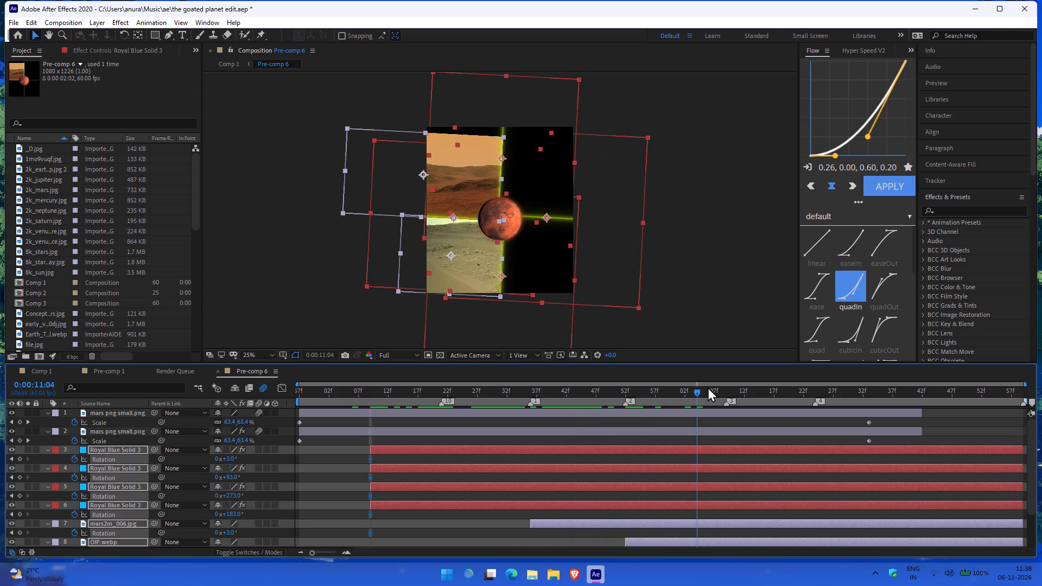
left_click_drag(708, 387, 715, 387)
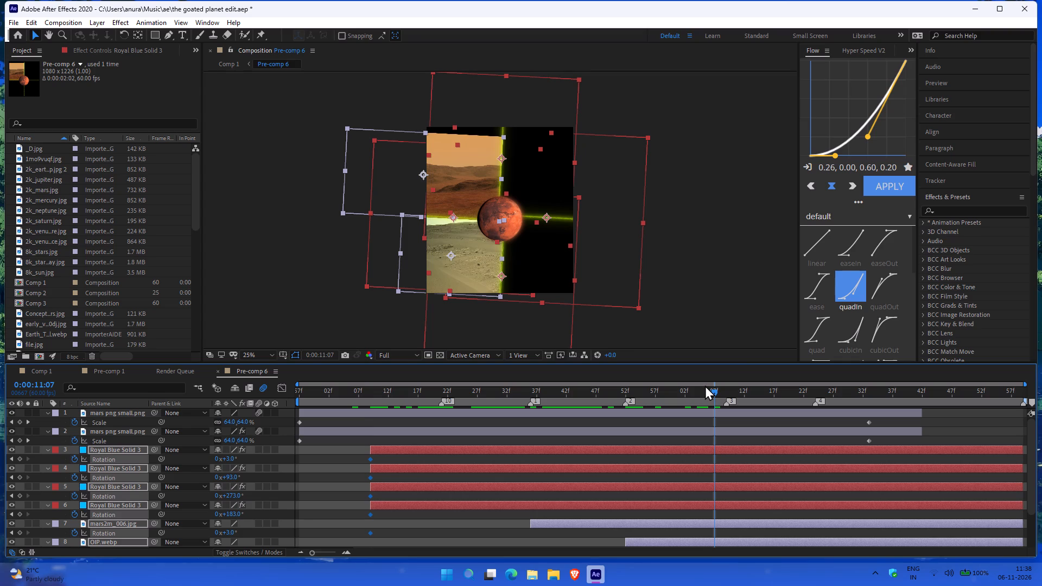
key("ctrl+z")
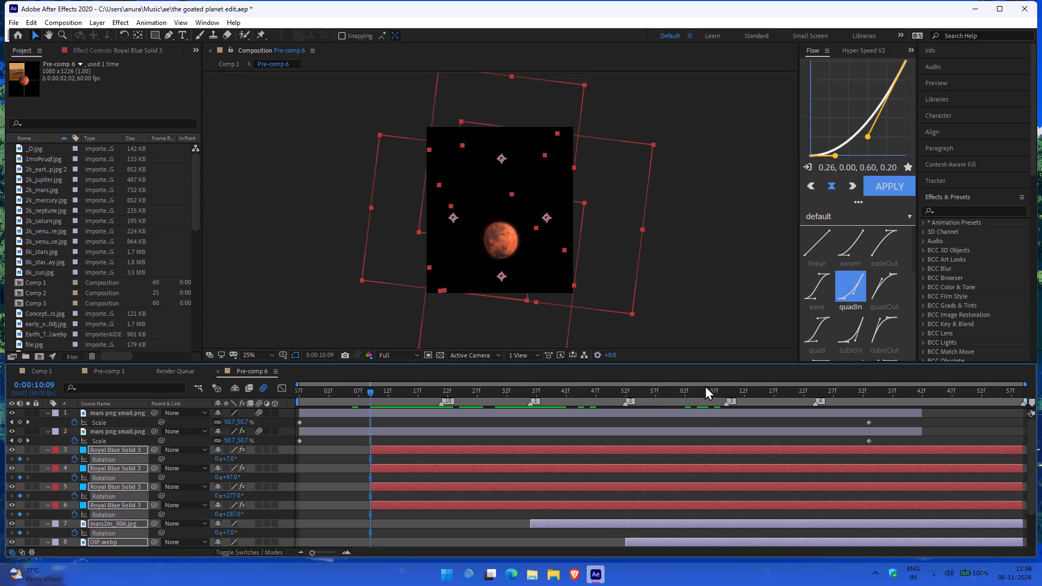
Undo the starting Rotation keyframes and the 7° rotation on the four Royal Blue Solid 3 layers and four Mars image layers.
key("ctrl+z")
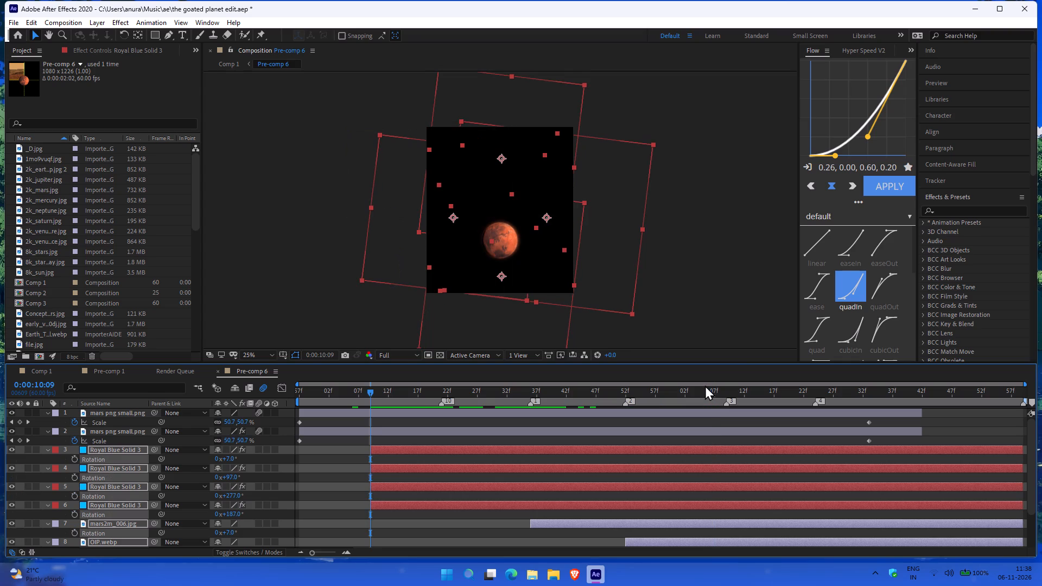
key("ctrl+z")
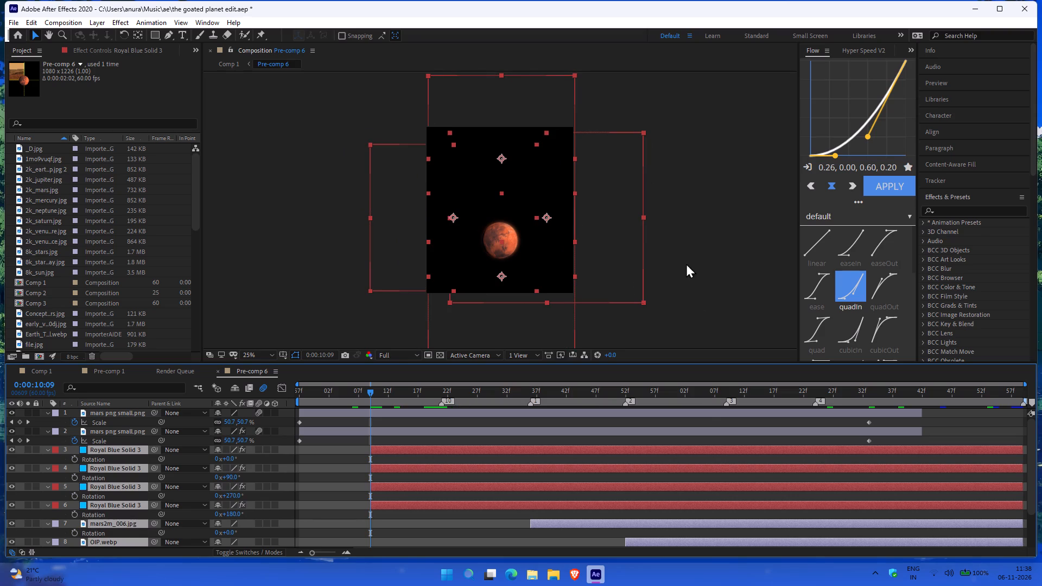
In Comp 1, examine the Pre-comp 6 section between 0:00:09:58 and 0:00:10:30, checking how Mars and the green dividing lines enter.
left_click(42, 370)
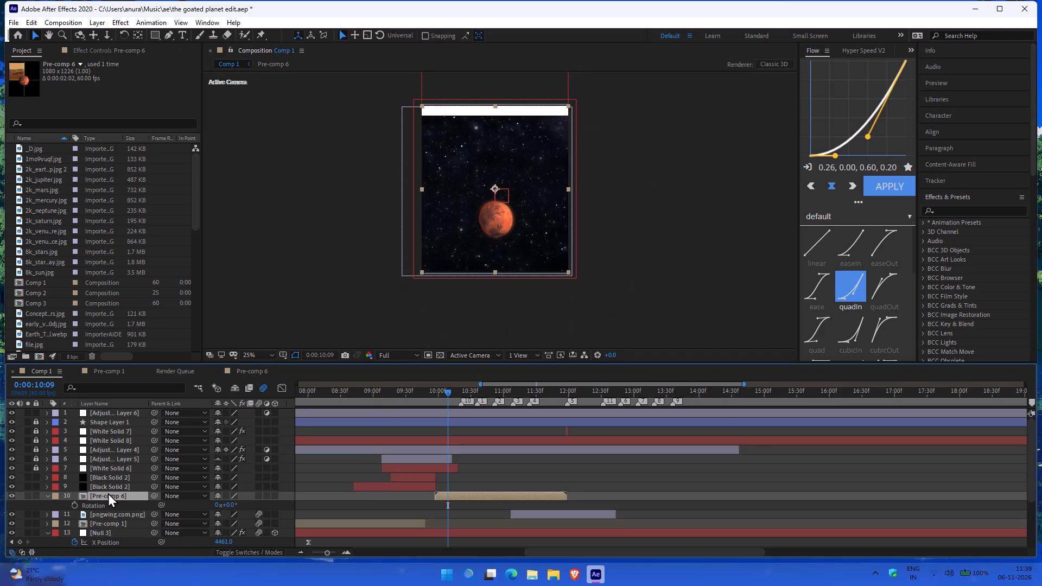
left_click(107, 489)
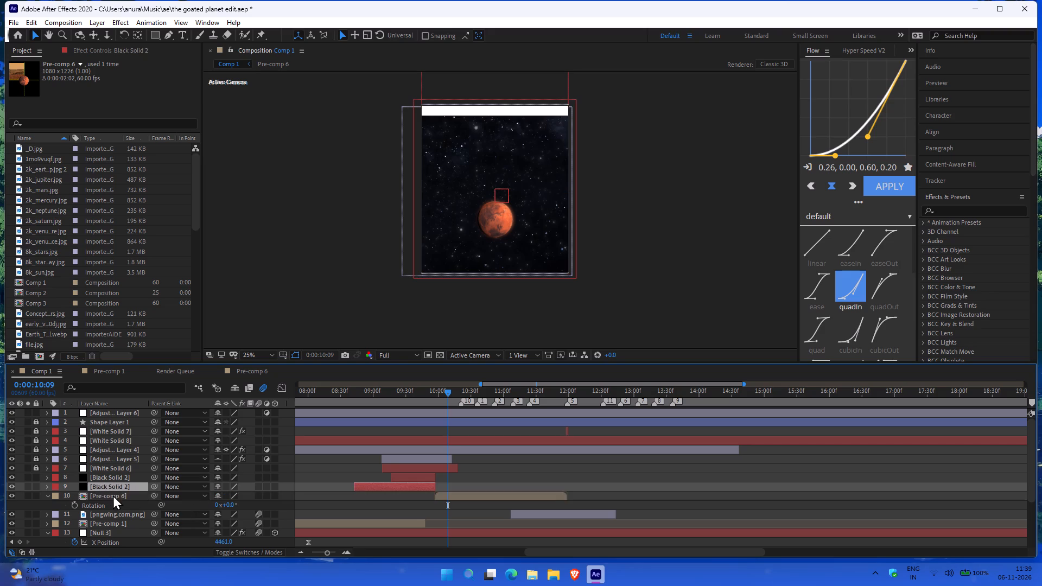
left_click(110, 496)
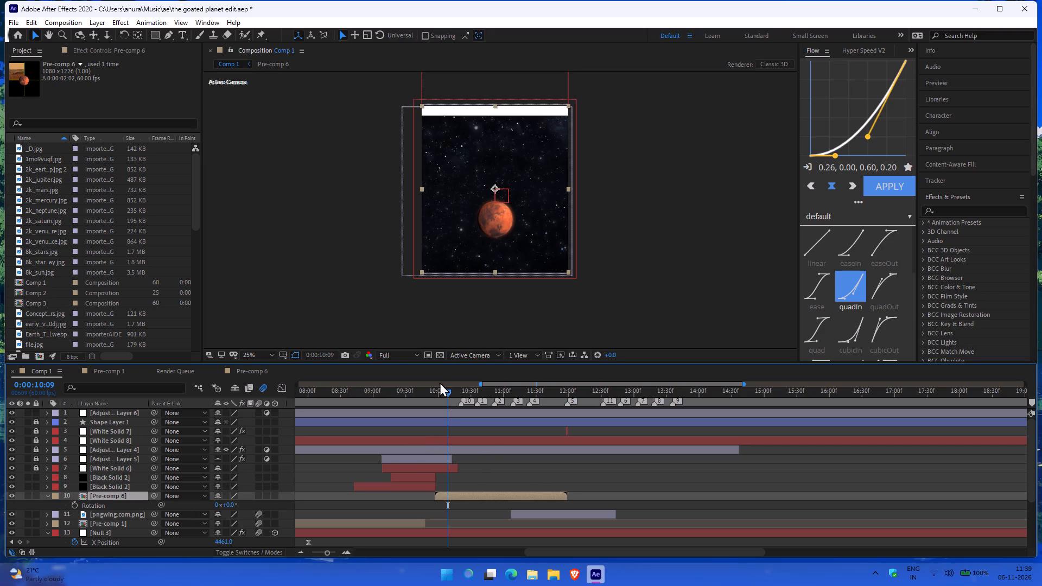
left_click_drag(444, 395, 450, 394)
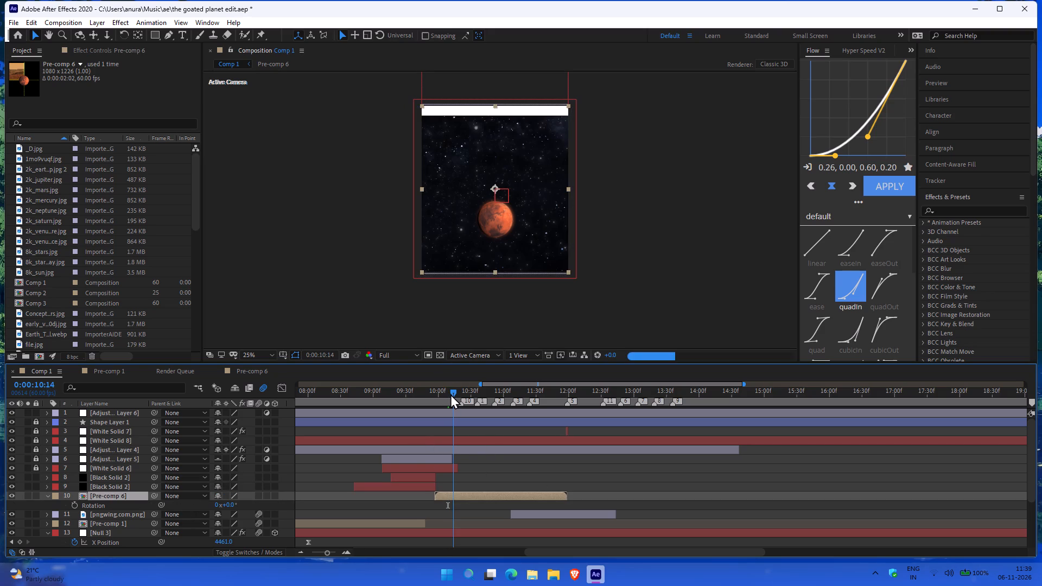
left_click_drag(450, 394, 441, 399)
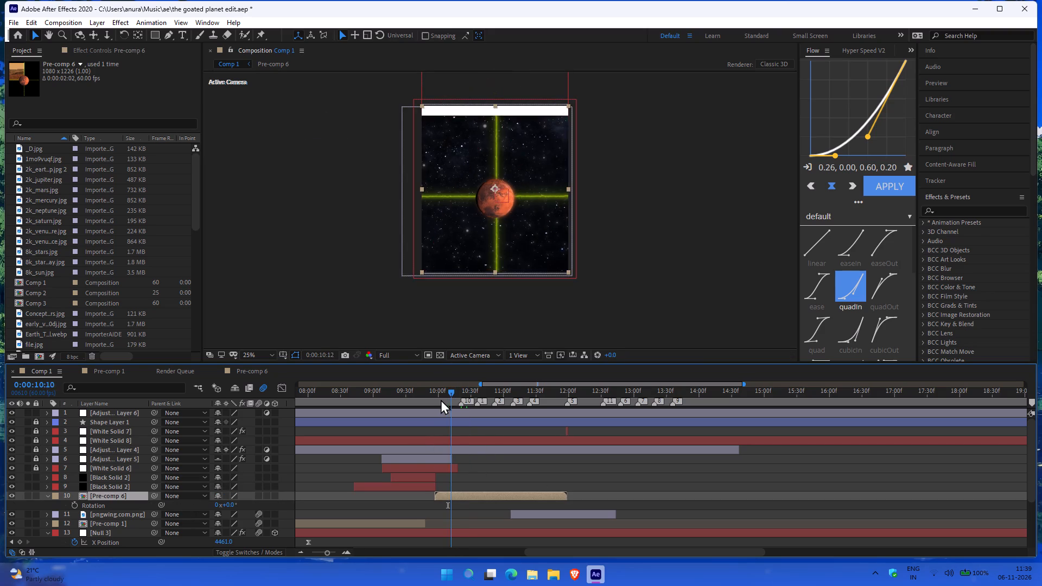
left_click_drag(441, 399, 433, 402)
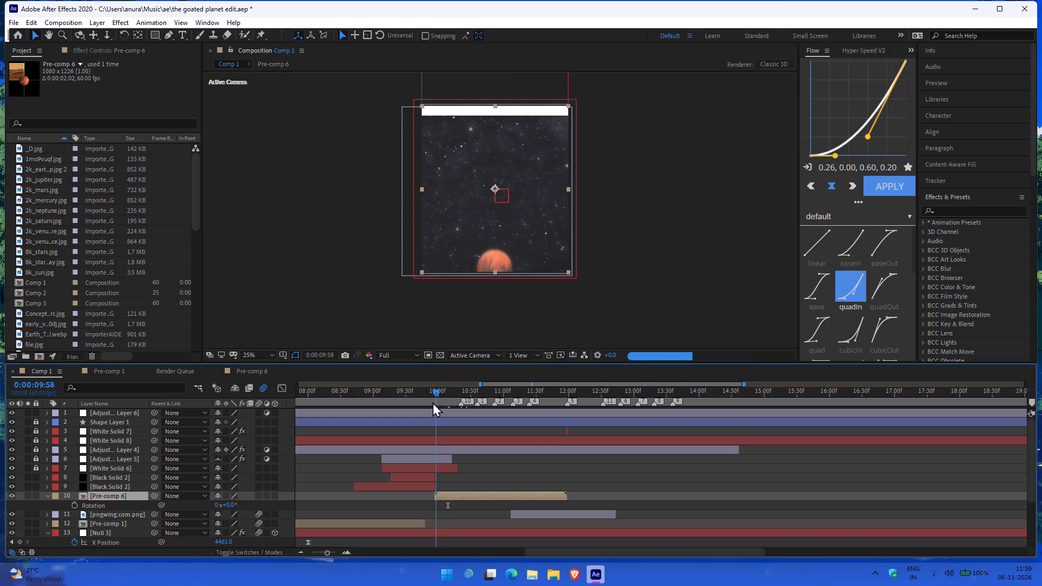
left_click_drag(433, 402, 457, 403)
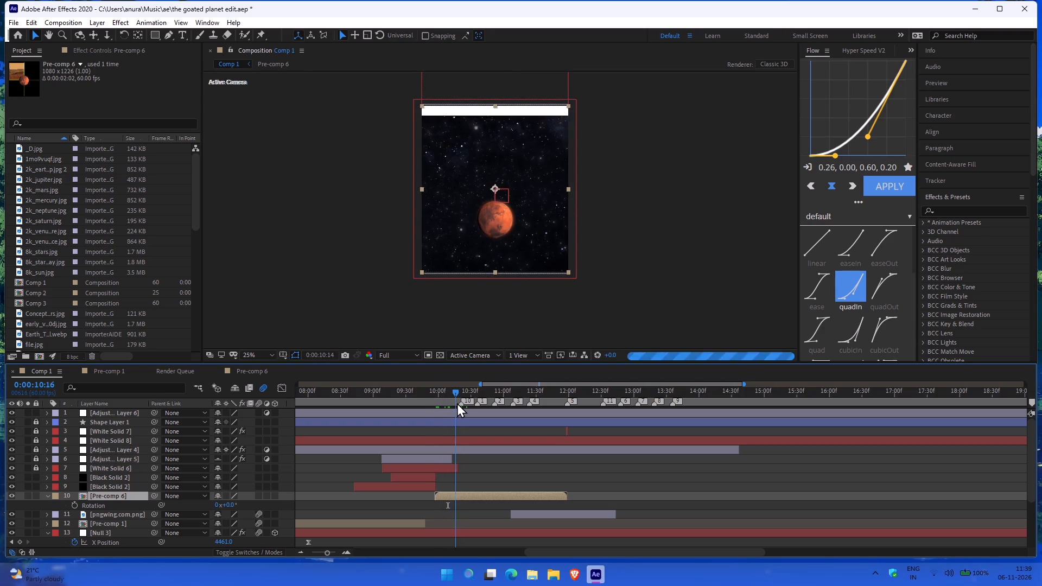
left_click_drag(457, 403, 467, 403)
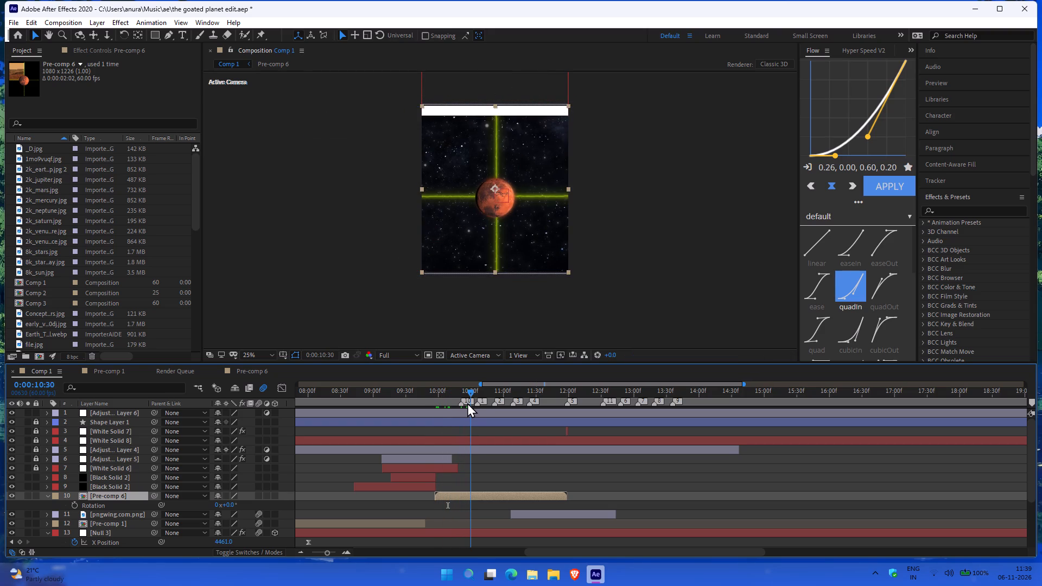
left_click_drag(467, 403, 448, 406)
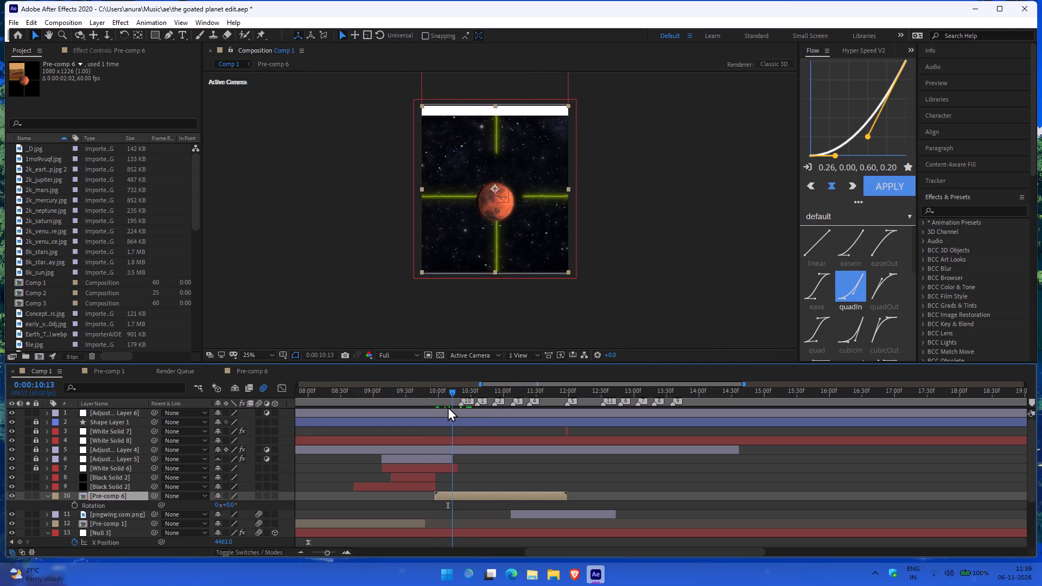
left_click_drag(448, 406, 453, 405)
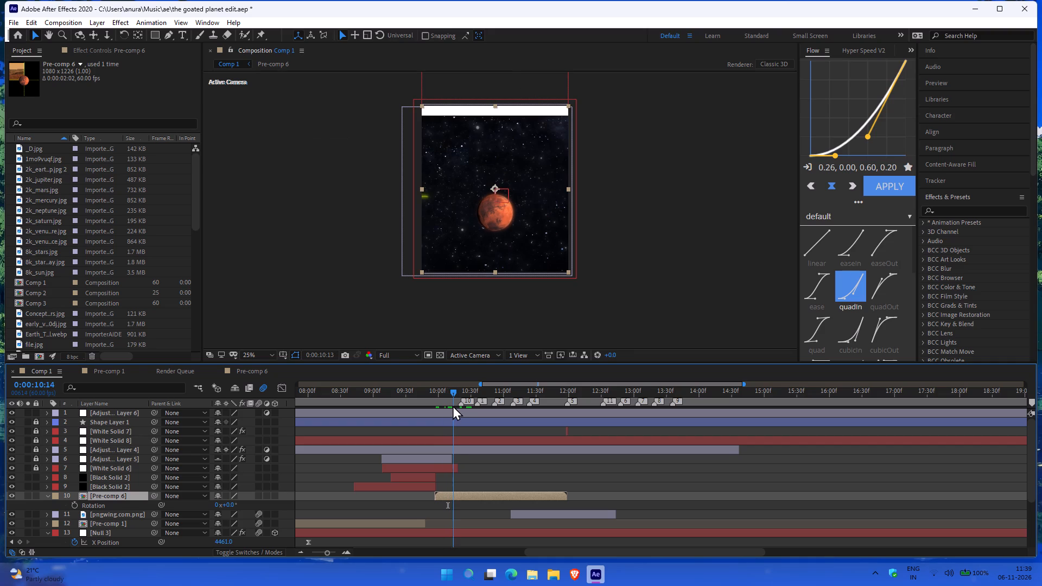
Examine the frames between 0:00:10:29 and 0:00:10:49 in Comp 1 to check when the first Mars background image appears.
left_click_drag(453, 405, 477, 403)
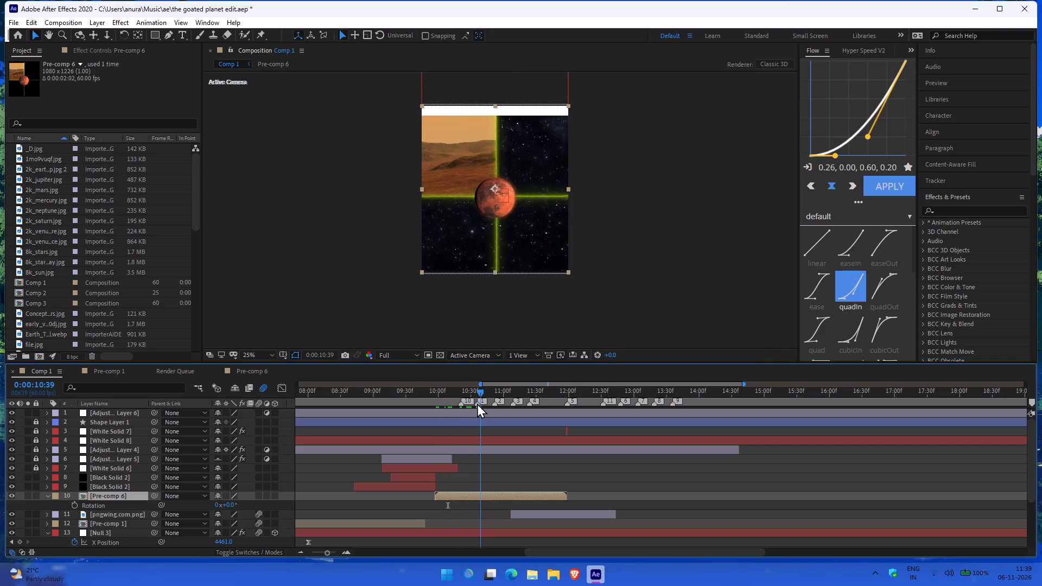
left_click_drag(477, 403, 467, 405)
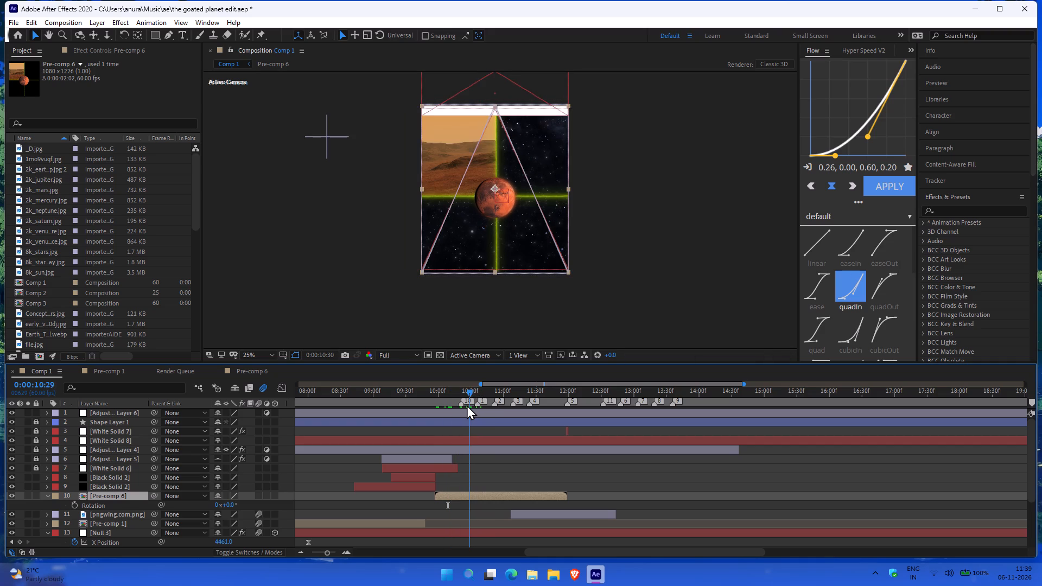
left_click_drag(467, 405, 471, 405)
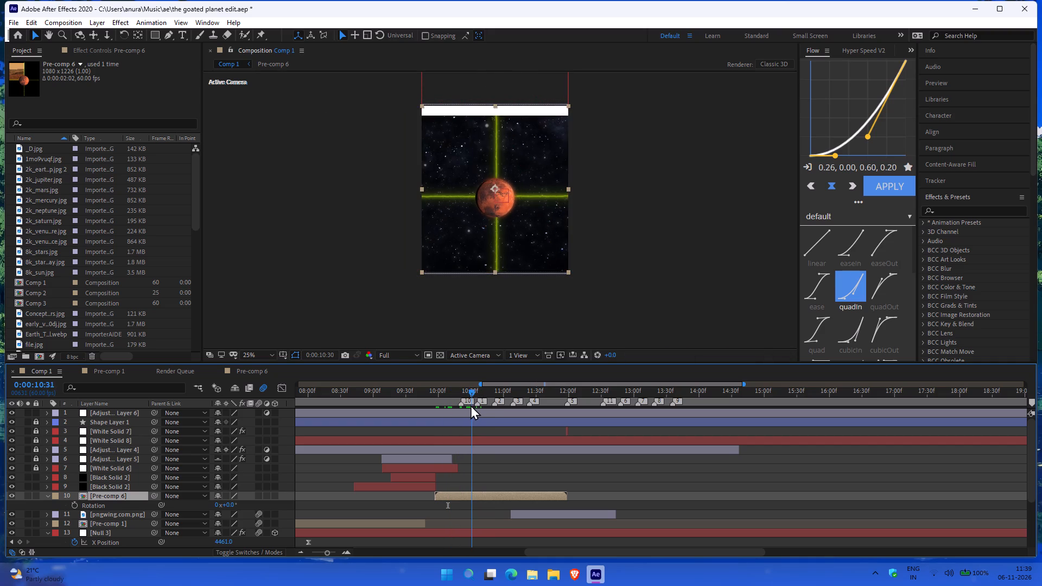
left_click_drag(471, 405, 478, 403)
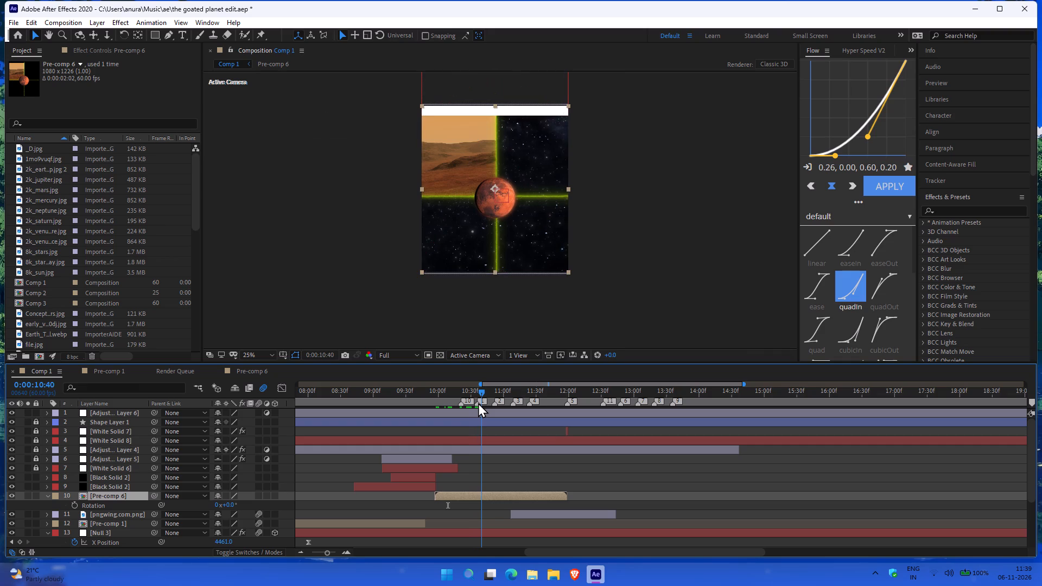
left_click_drag(478, 403, 478, 403)
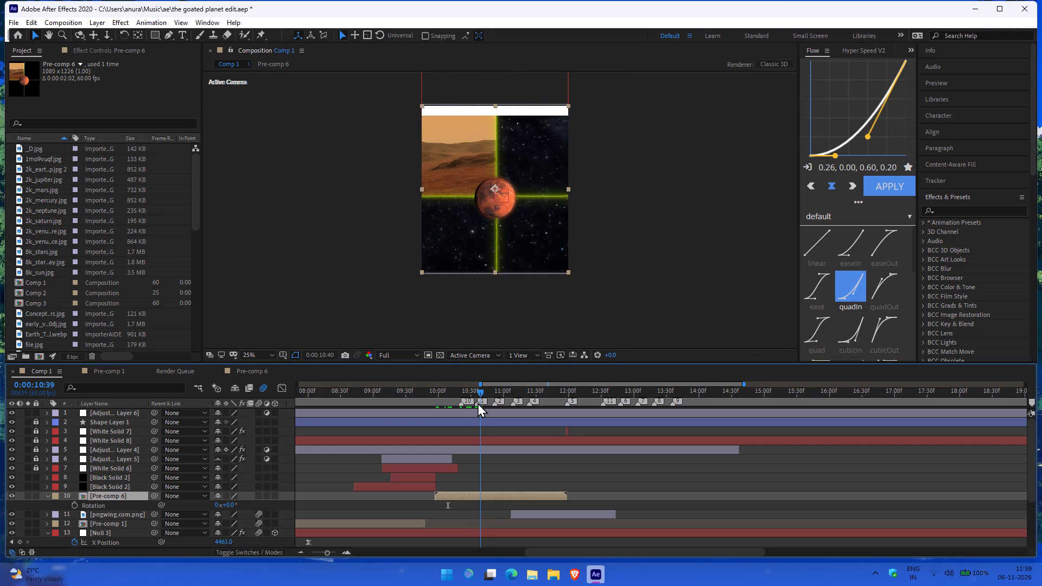
left_click_drag(478, 403, 475, 403)
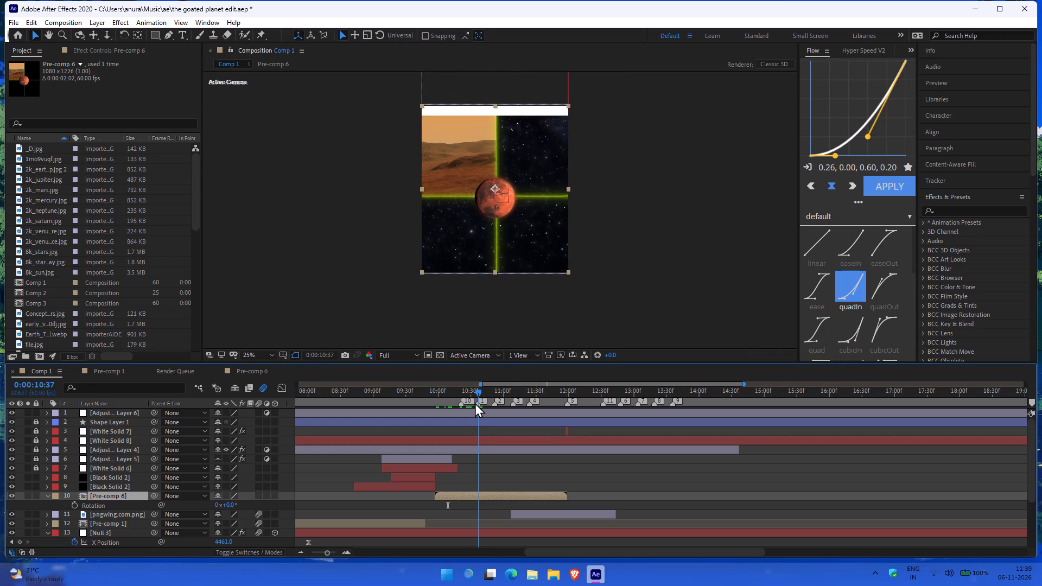
left_click_drag(475, 403, 488, 401)
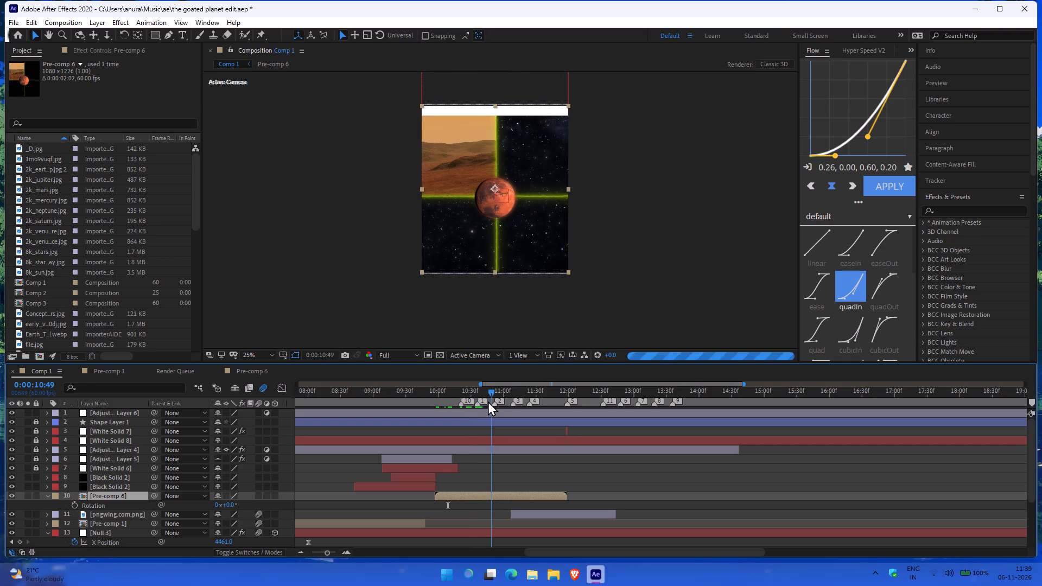
left_click_drag(488, 401, 475, 405)
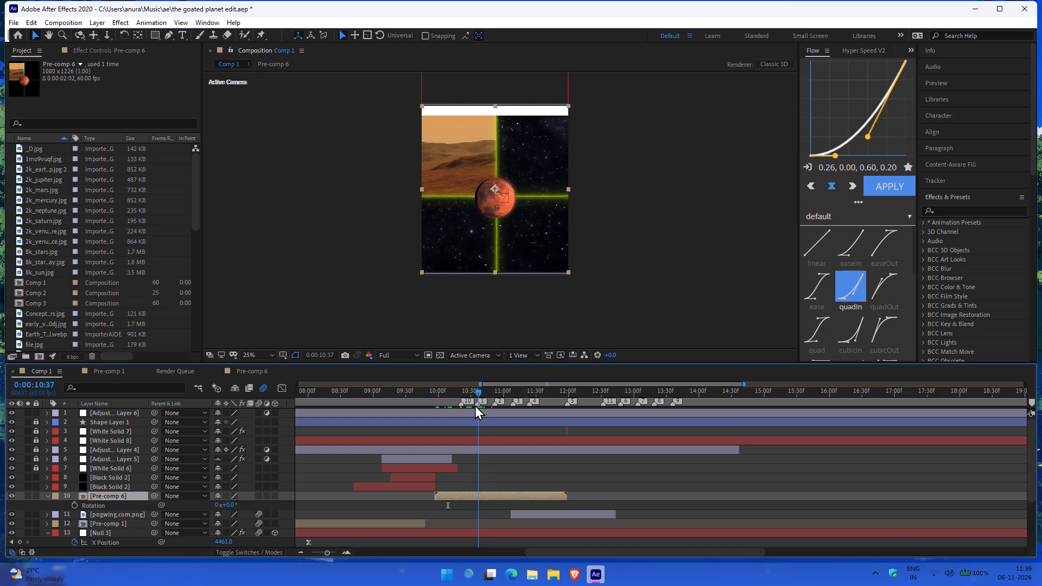
left_click_drag(475, 405, 472, 402)
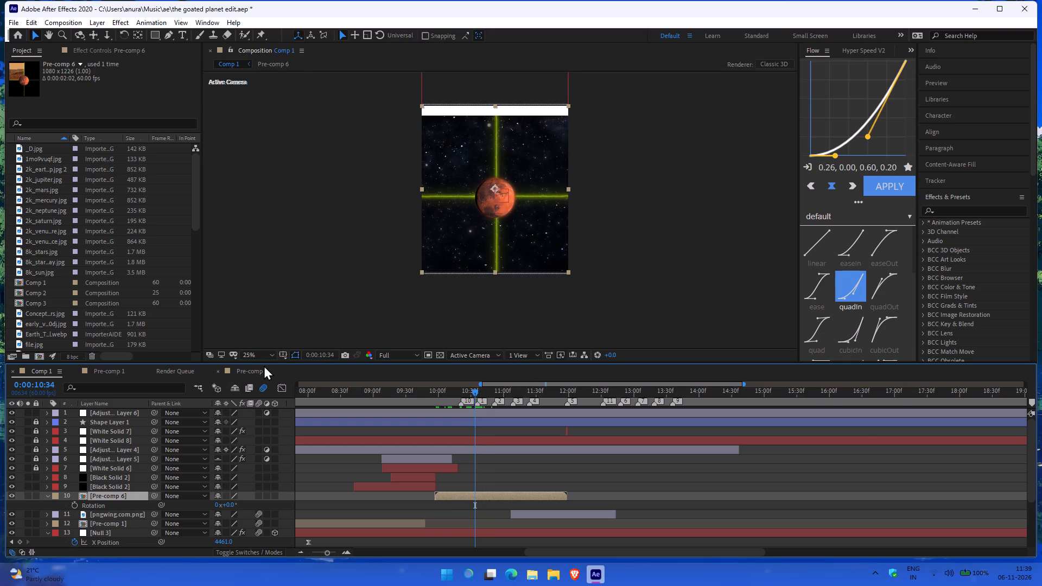
In Pre-comp 6, extend the start of the mars2m_006.jpg layer back to 0:00:10:34.
left_click(262, 369)
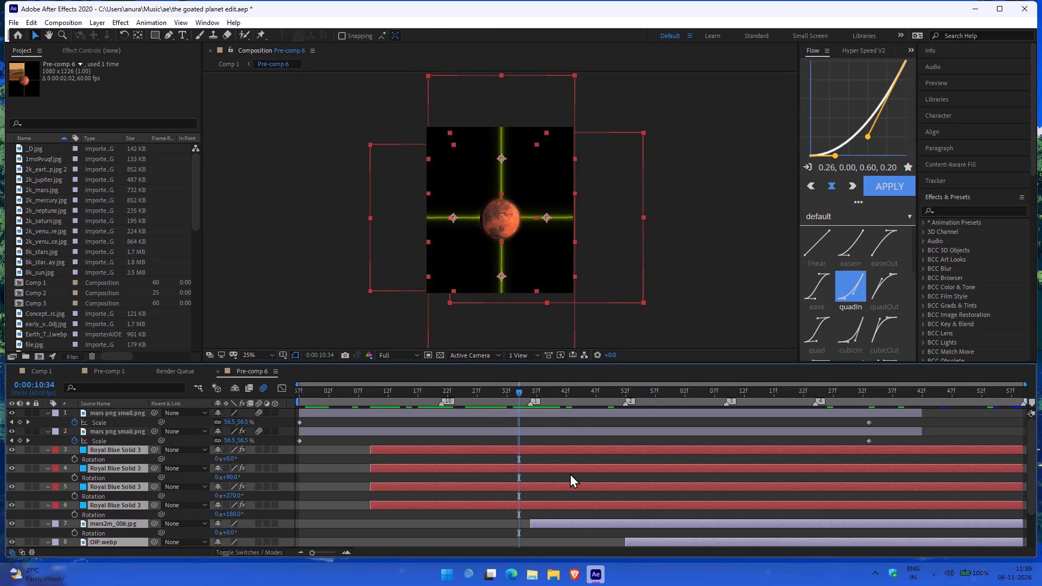
scroll(570, 473, "down", 1)
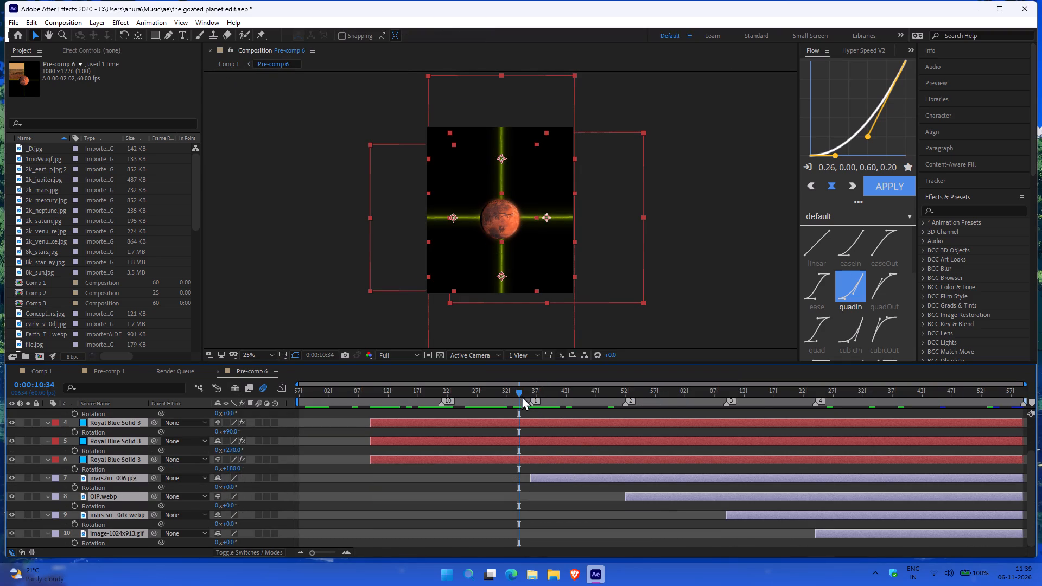
left_click_drag(516, 393, 532, 391)
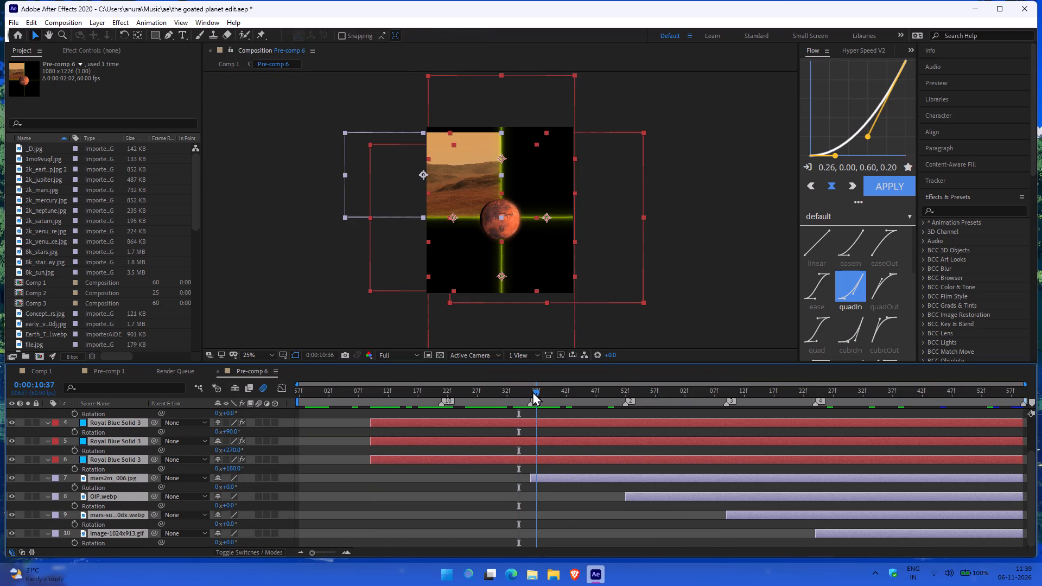
left_click_drag(532, 391, 529, 393)
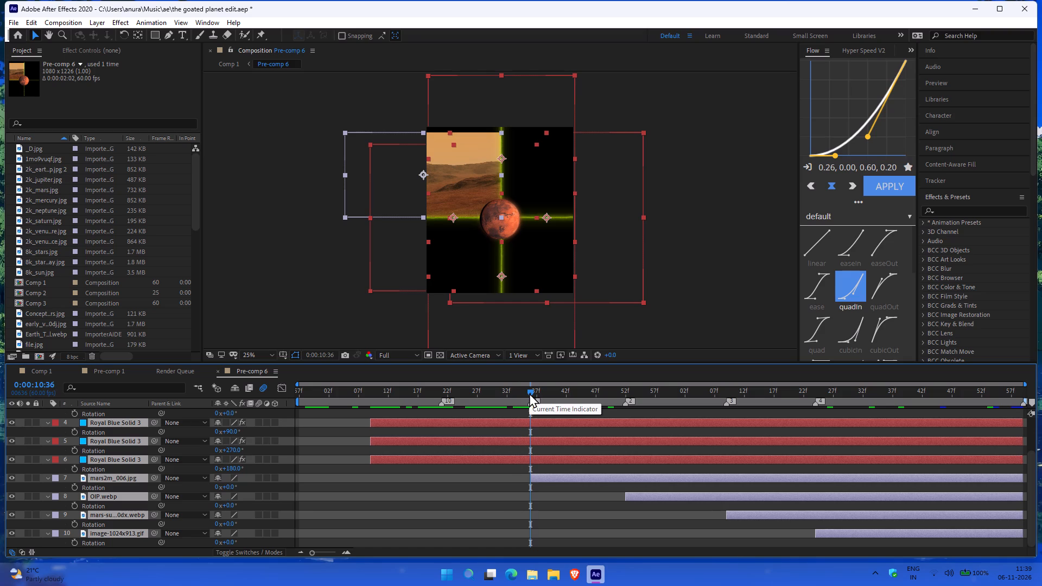
scroll(472, 123, "up", 1, "ctrl")
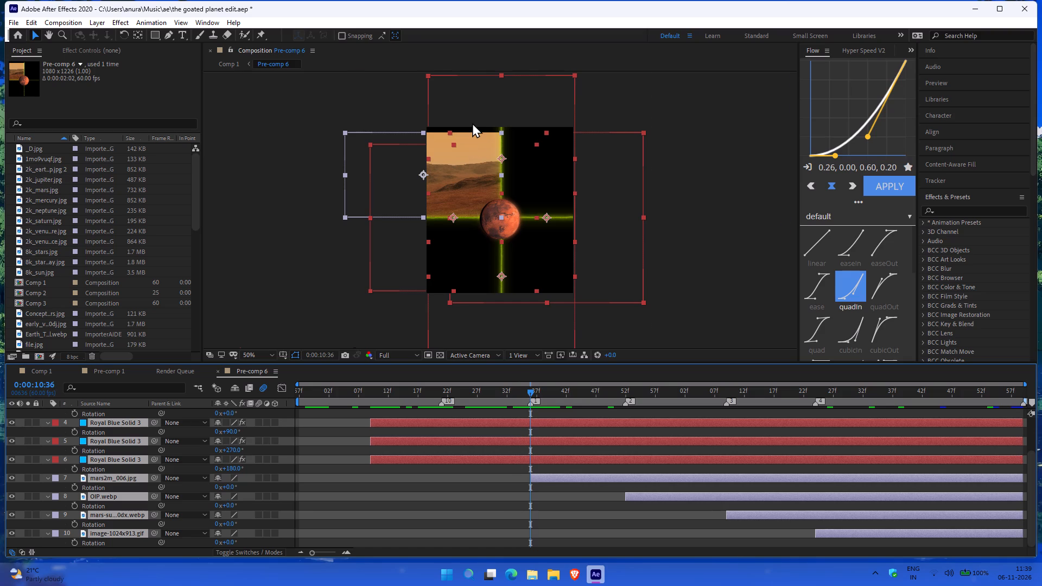
scroll(472, 123, "down", 1, "ctrl")
left_click(323, 507)
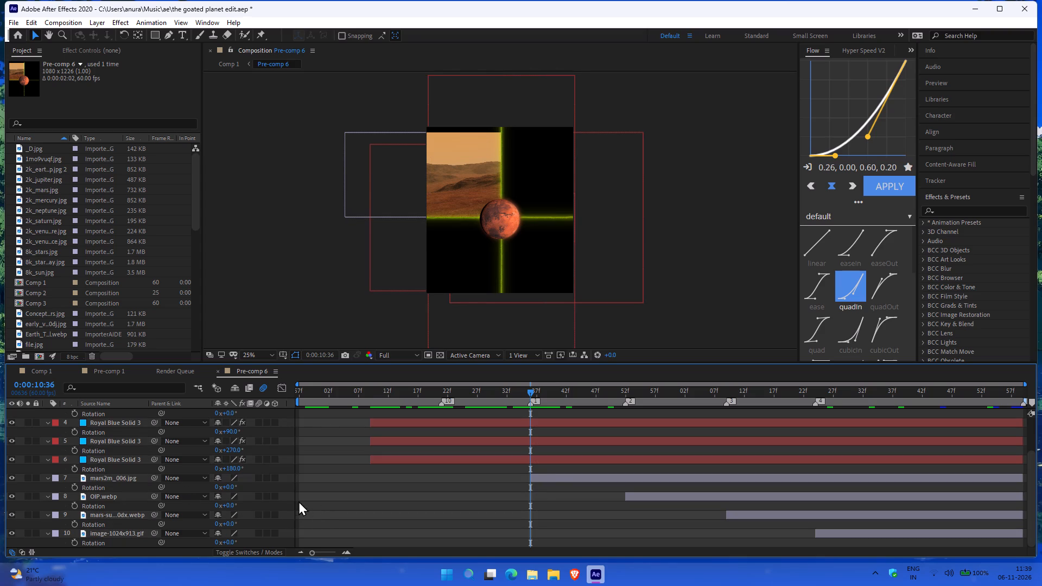
left_click(551, 476)
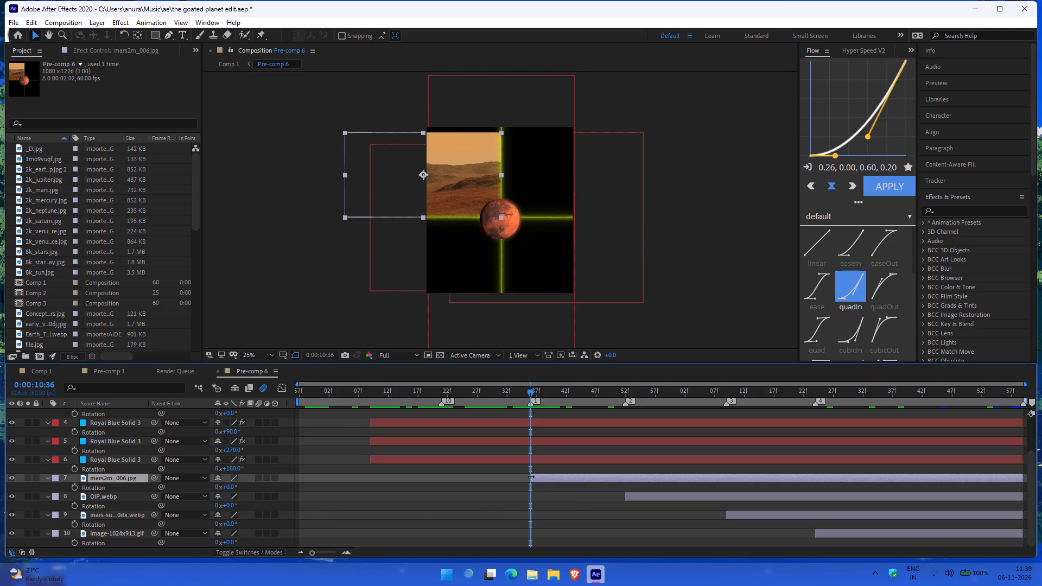
left_click_drag(531, 476, 527, 477)
left_click_drag(527, 477, 526, 477)
left_click_drag(525, 479, 519, 479)
At 0:00:10:34, reveal the Position property of the mars2m_006.jpg layer.
left_click_drag(529, 392, 523, 392)
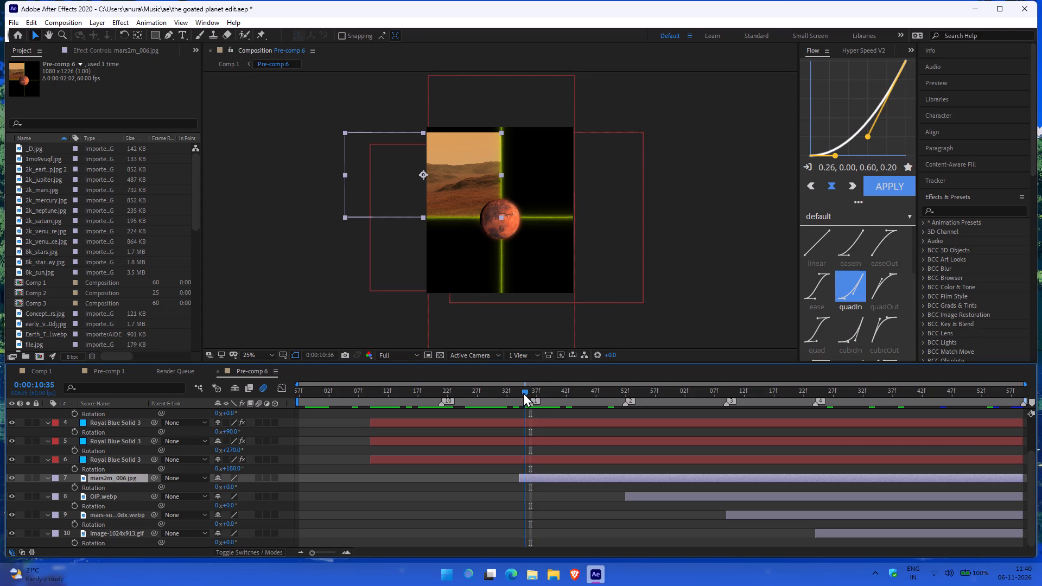
left_click_drag(523, 392, 518, 393)
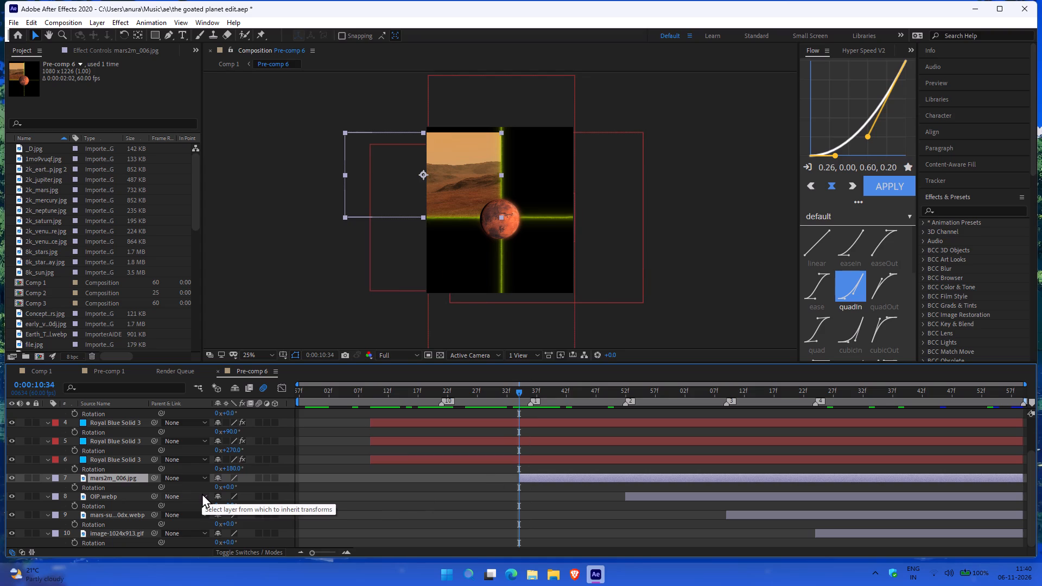
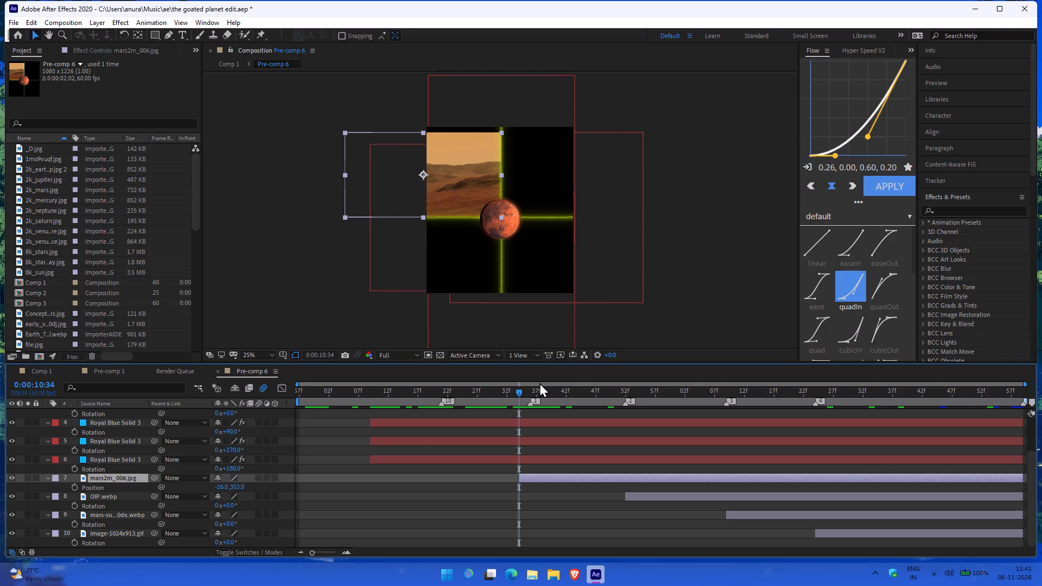
Back in After Effects, set a Position keyframe on the mars2m_006.jpg layer at 0:00:10:37 in Pre-comp 6.
left_click_drag(519, 391, 530, 390)
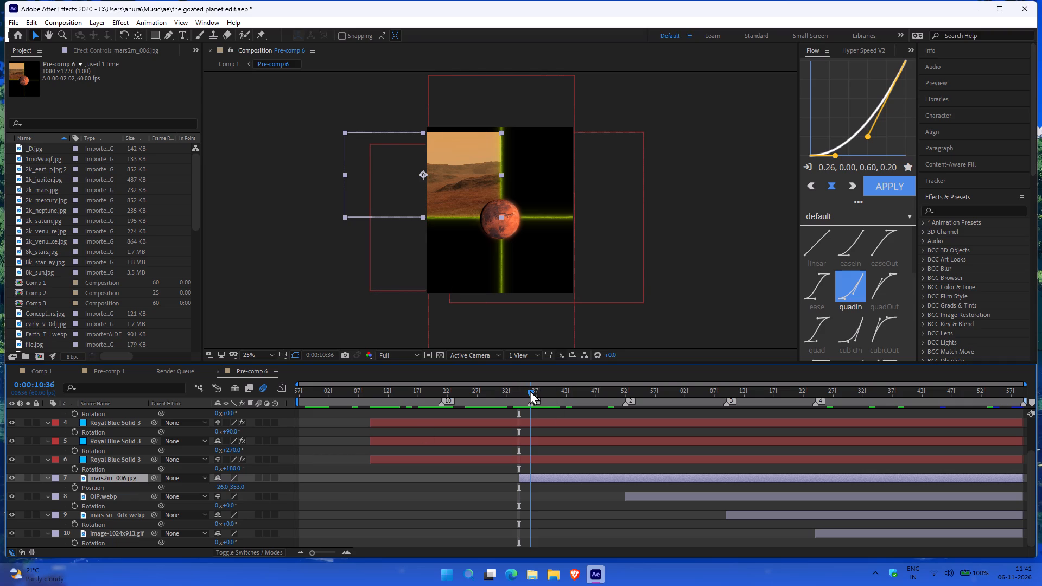
left_click_drag(530, 390, 536, 389)
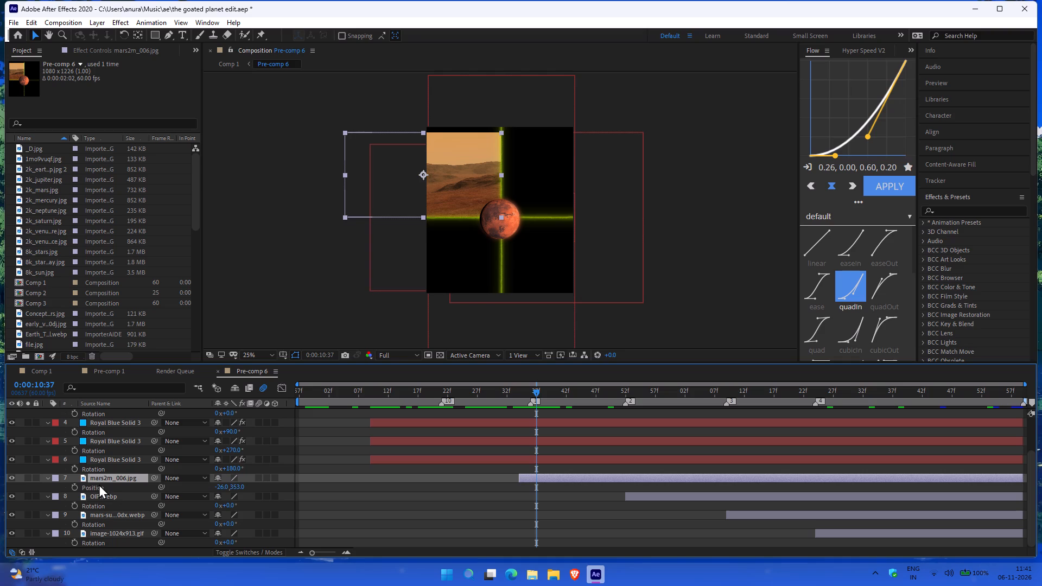
left_click(77, 486)
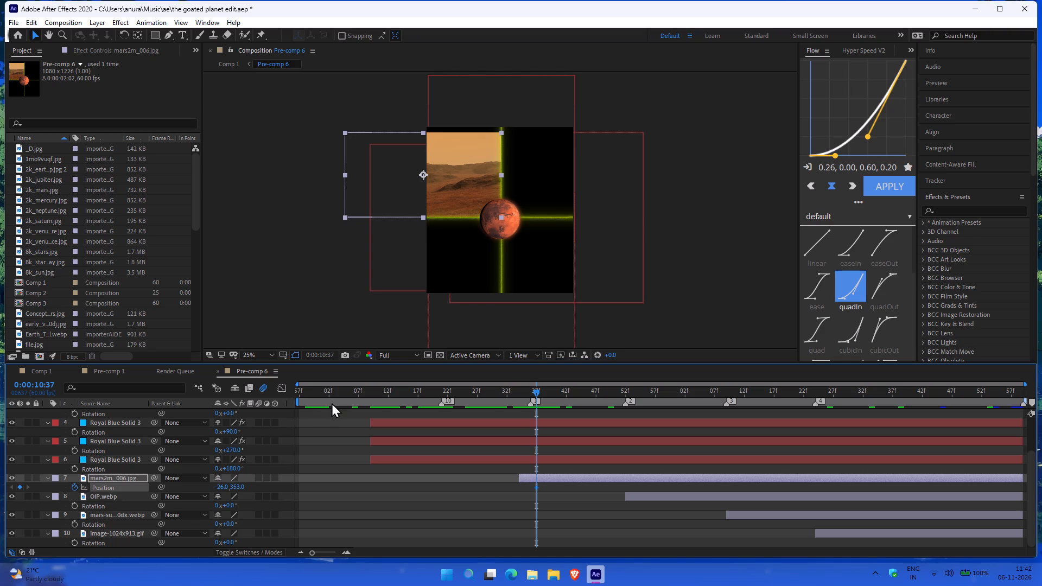
At 0:00:10:34, keyframe mars2m_006.jpg off the frame's left edge at Position -604, 353, undoing any vertical shift.
left_click_drag(536, 390, 522, 392)
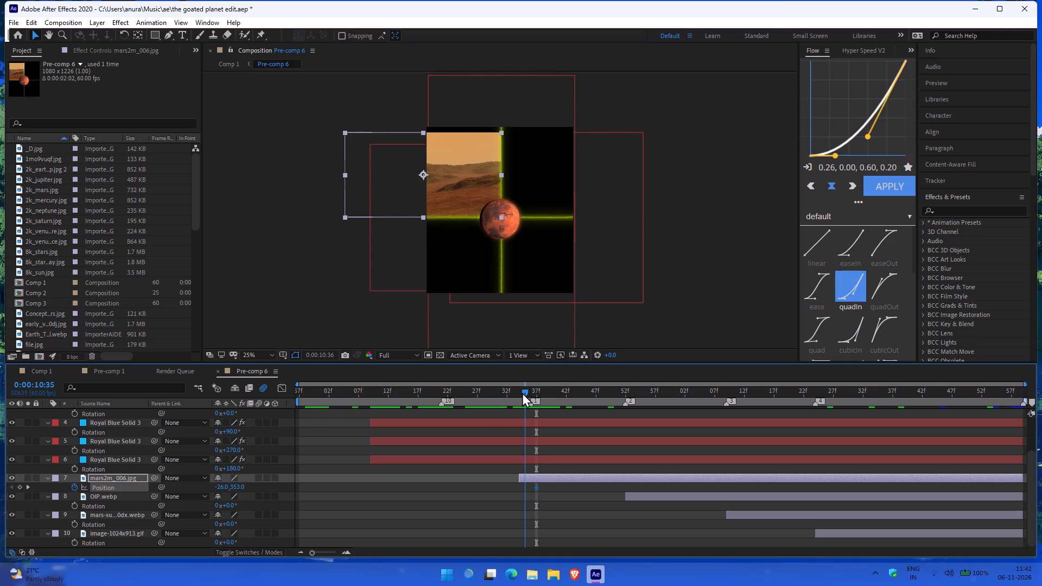
left_click_drag(522, 392, 518, 393)
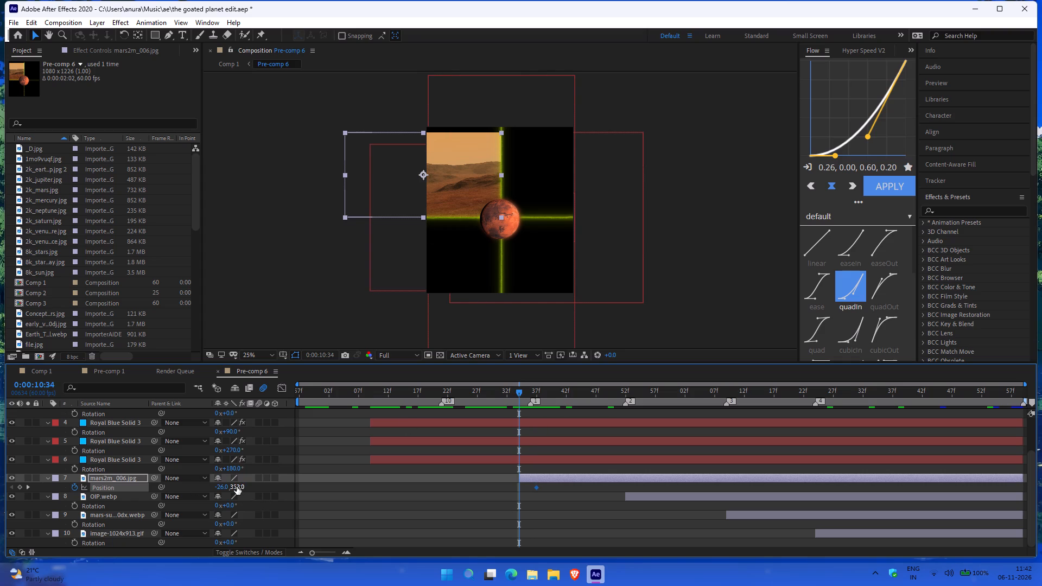
left_click_drag(237, 487, 221, 488)
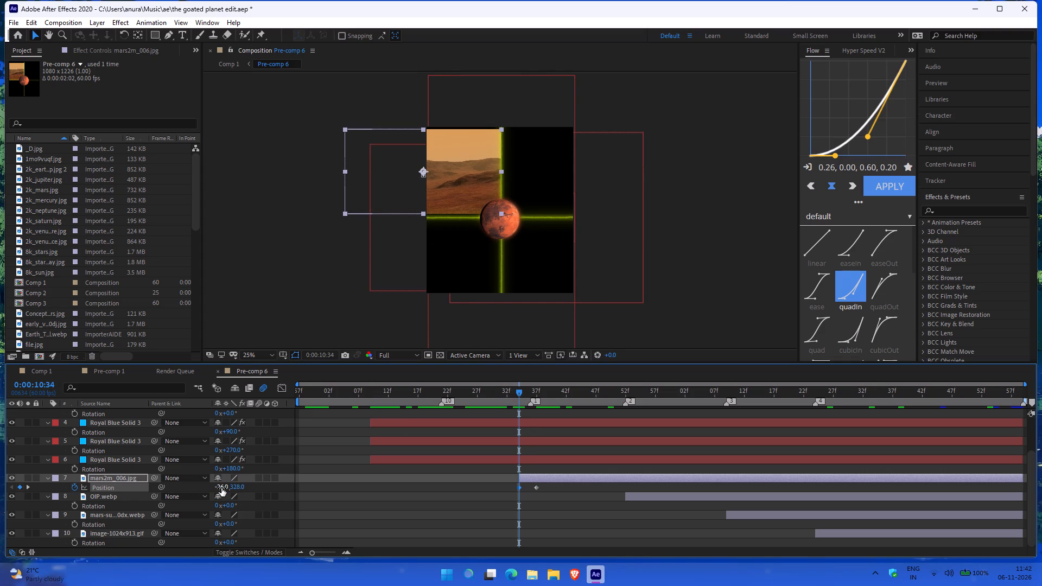
key("ctrl+z")
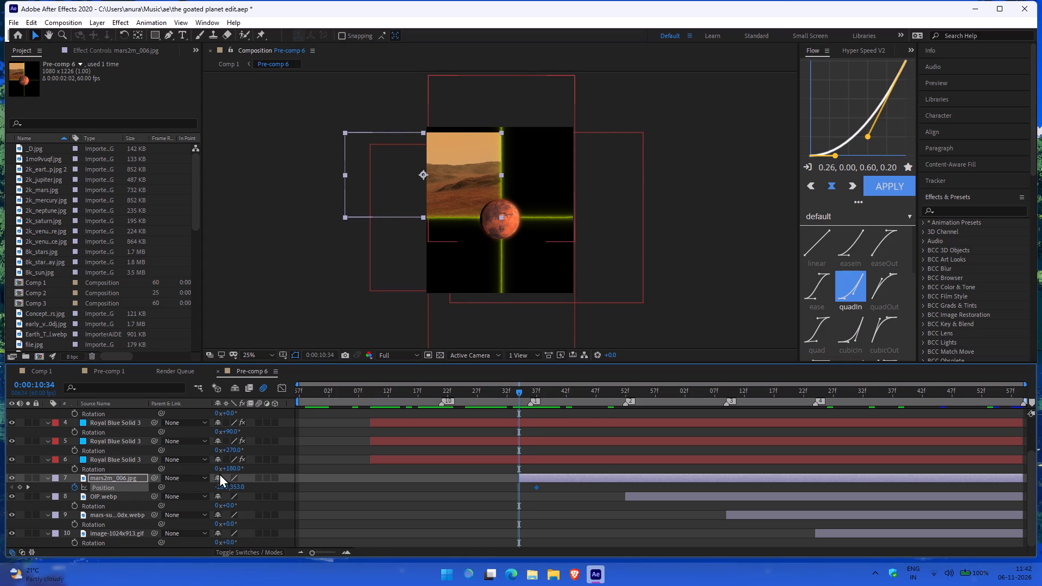
left_click_drag(219, 487, 126, 493)
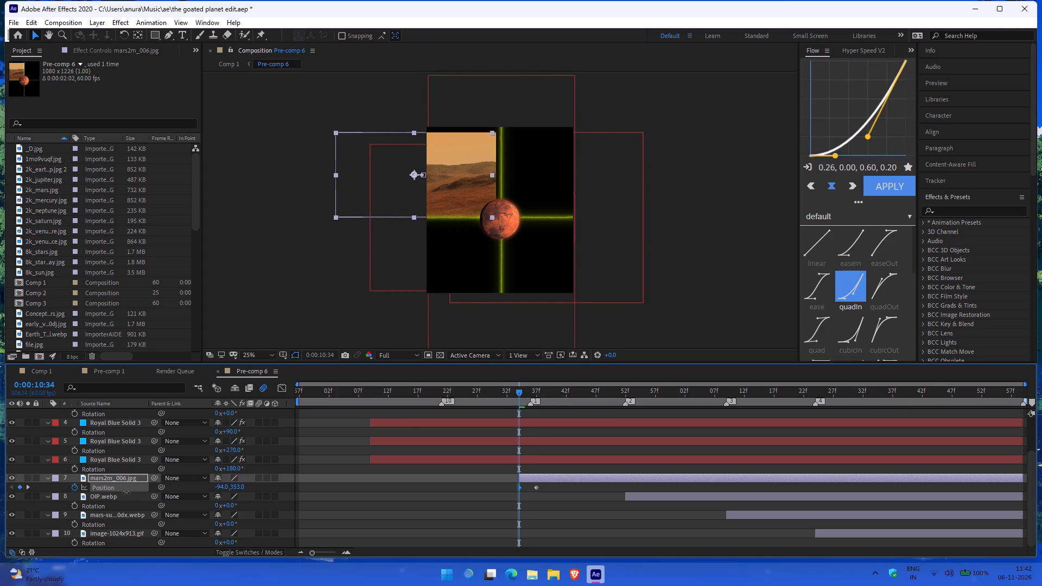
left_click_drag(126, 493, 0, 496)
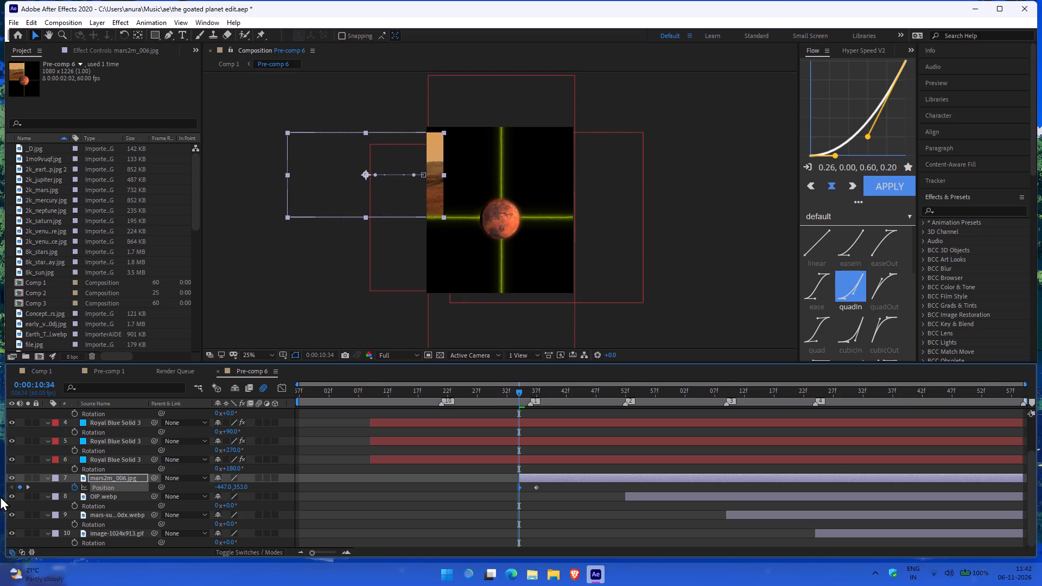
left_click_drag(221, 490, 213, 490)
left_click_drag(213, 490, 138, 492)
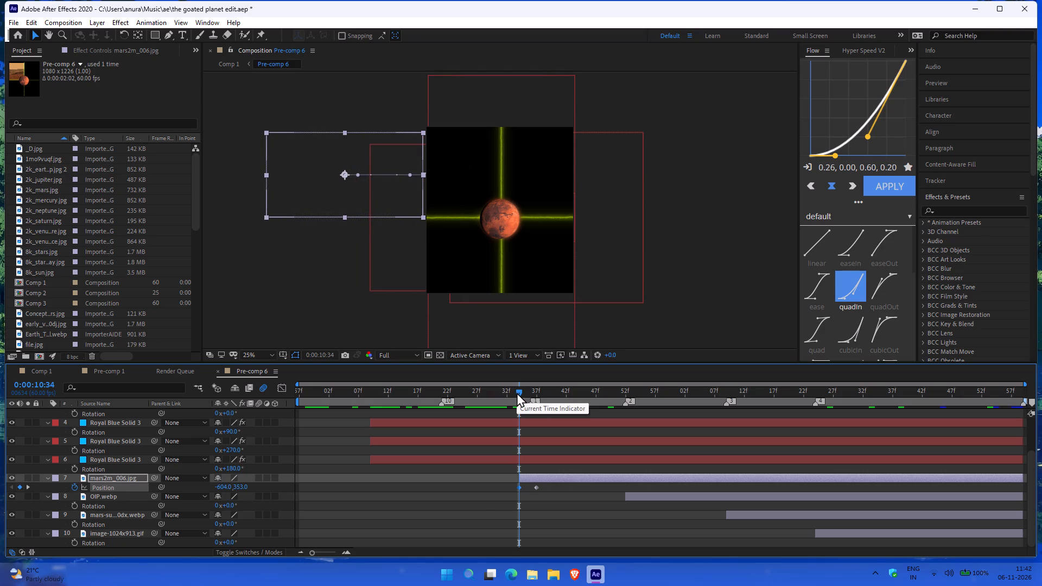
Examine the frames between 0:00:10:17 and 0:00:10:46 to check the mars2m_006.jpg slide-in and the yellow-green line animation around Mars.
left_click_drag(518, 391, 538, 388)
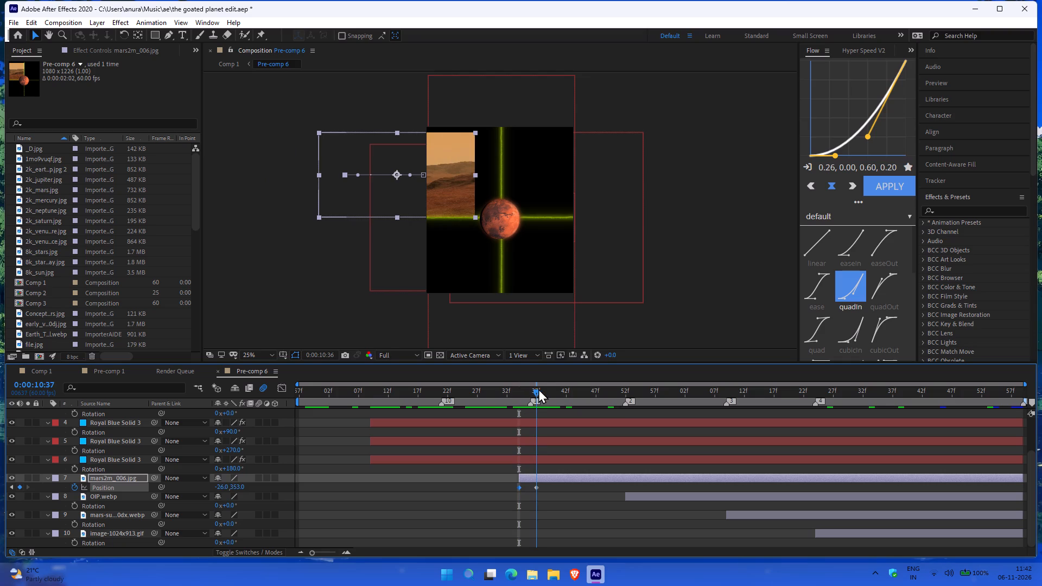
left_click_drag(538, 388, 577, 384)
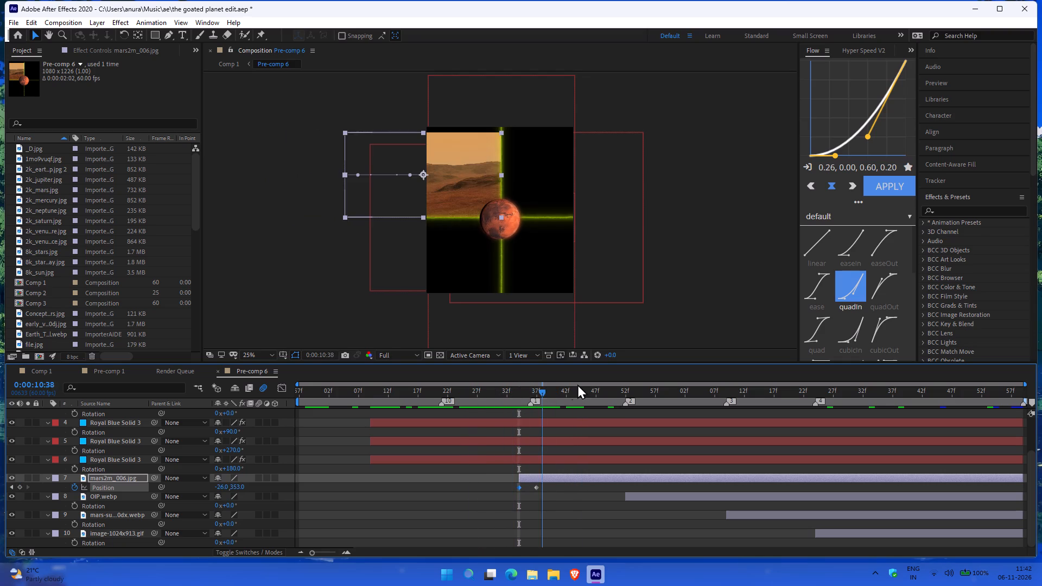
left_click_drag(577, 384, 592, 392)
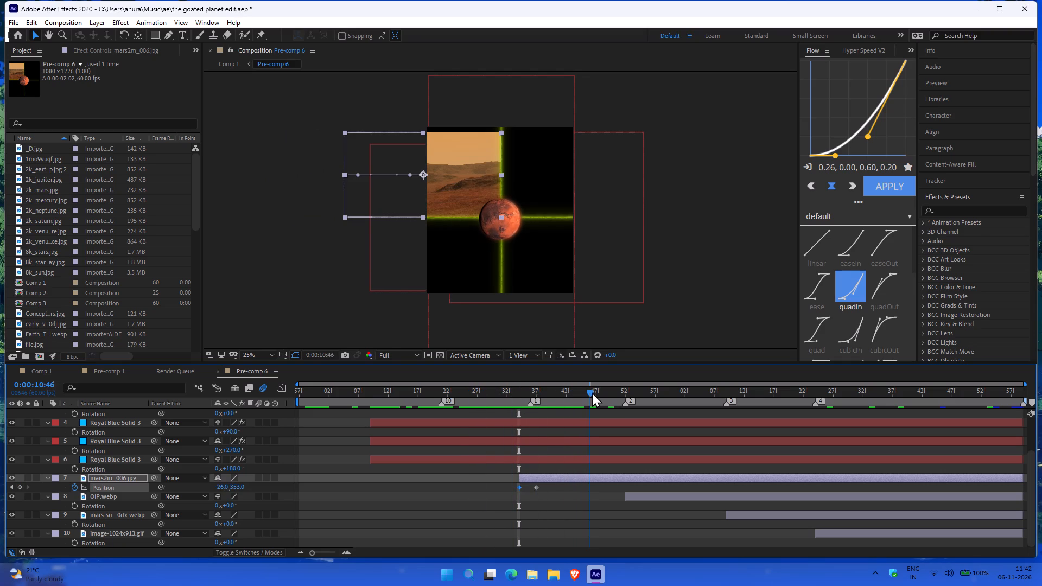
left_click_drag(592, 392, 516, 400)
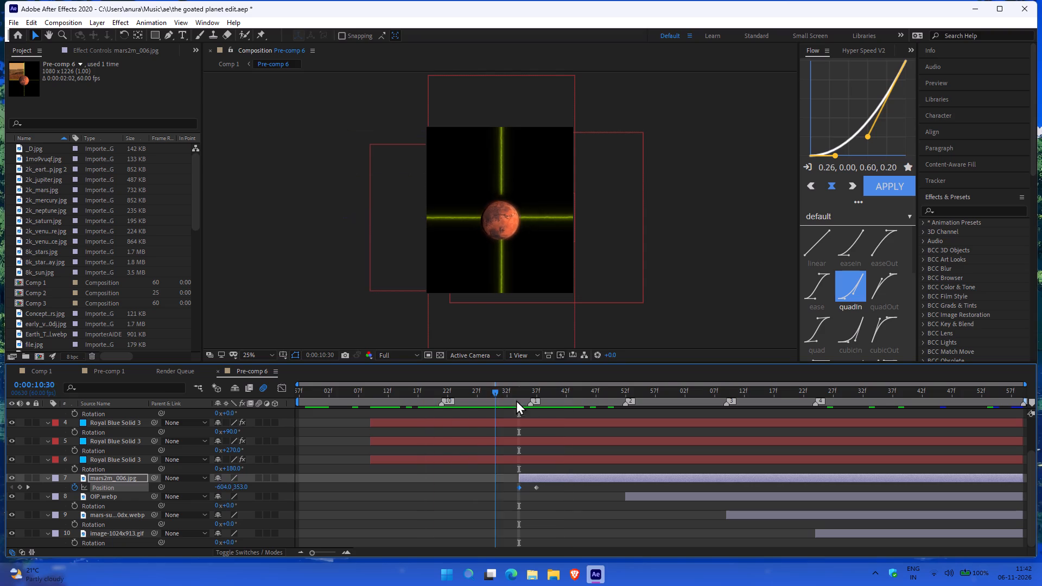
left_click_drag(516, 400, 440, 423)
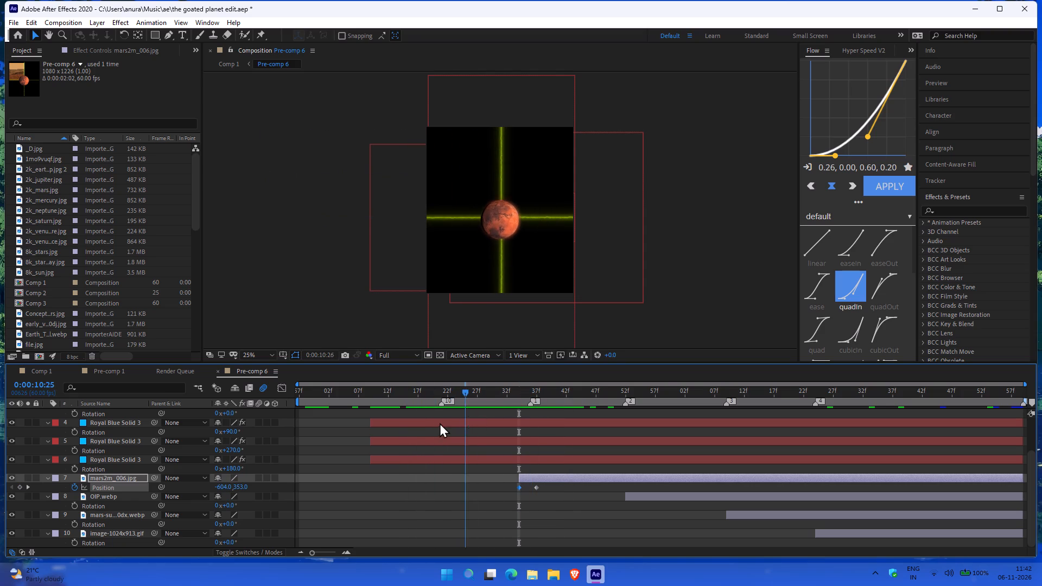
left_click_drag(440, 423, 469, 417)
left_click_drag(469, 417, 433, 425)
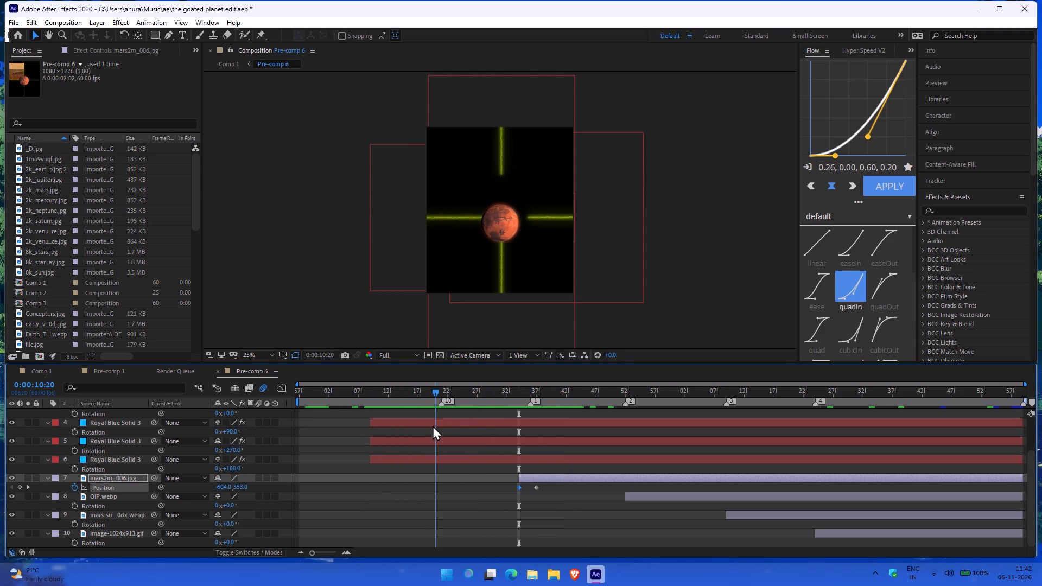
left_click_drag(433, 425, 418, 429)
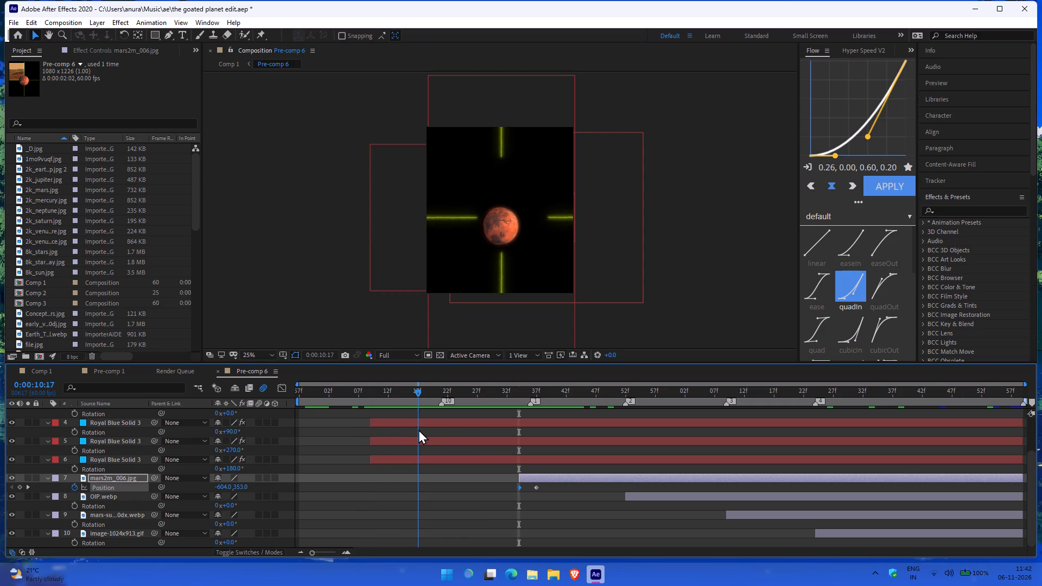
left_click_drag(418, 429, 421, 428)
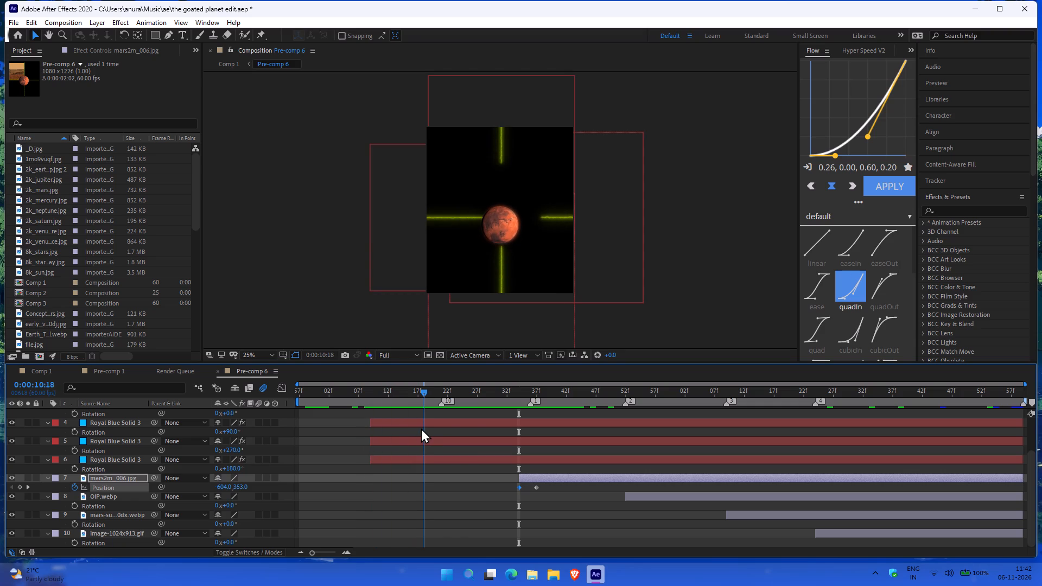
left_click_drag(421, 428, 416, 429)
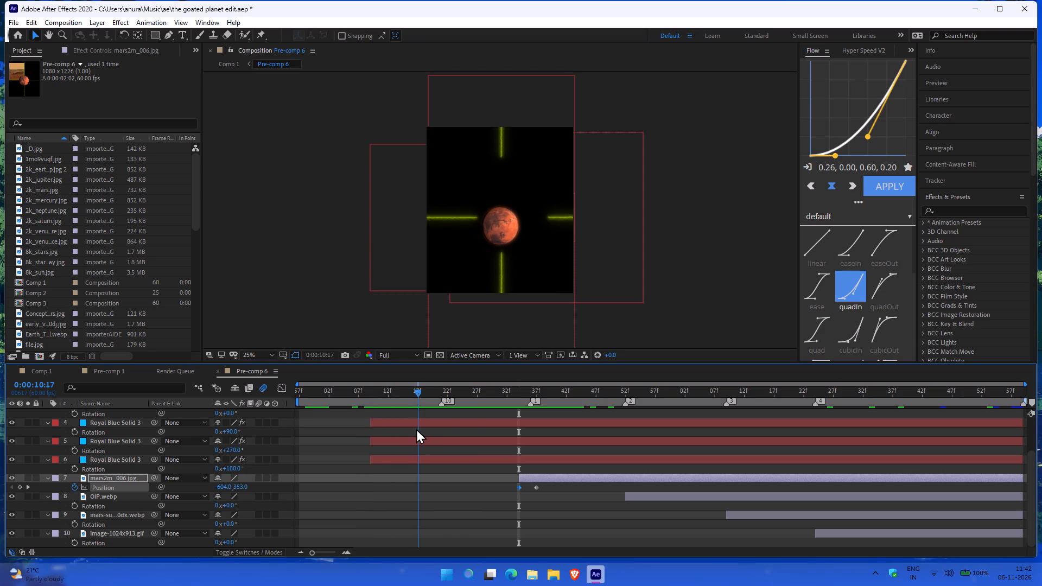
left_click_drag(416, 429, 437, 429)
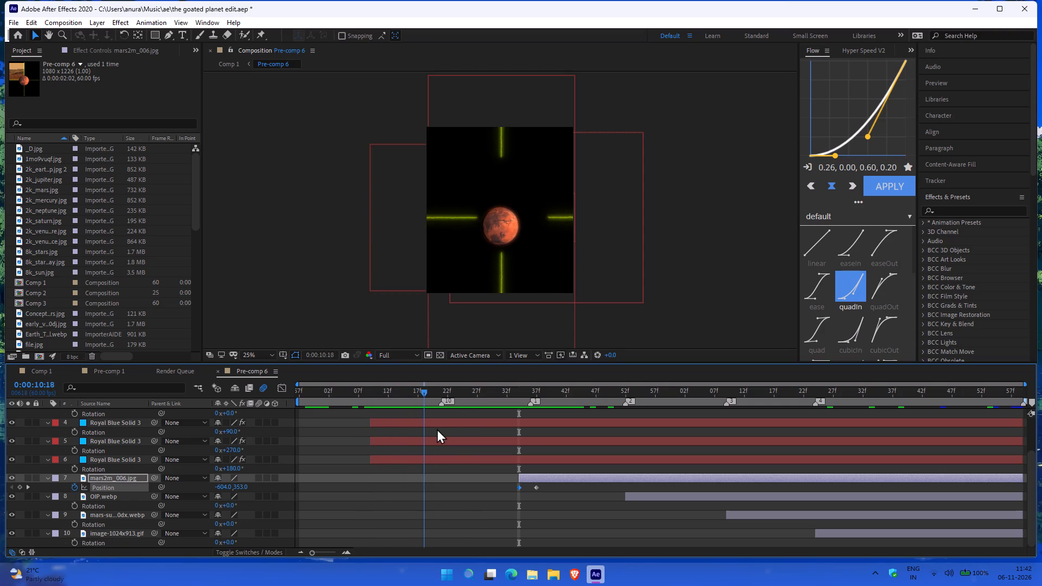
left_click_drag(437, 429, 423, 422)
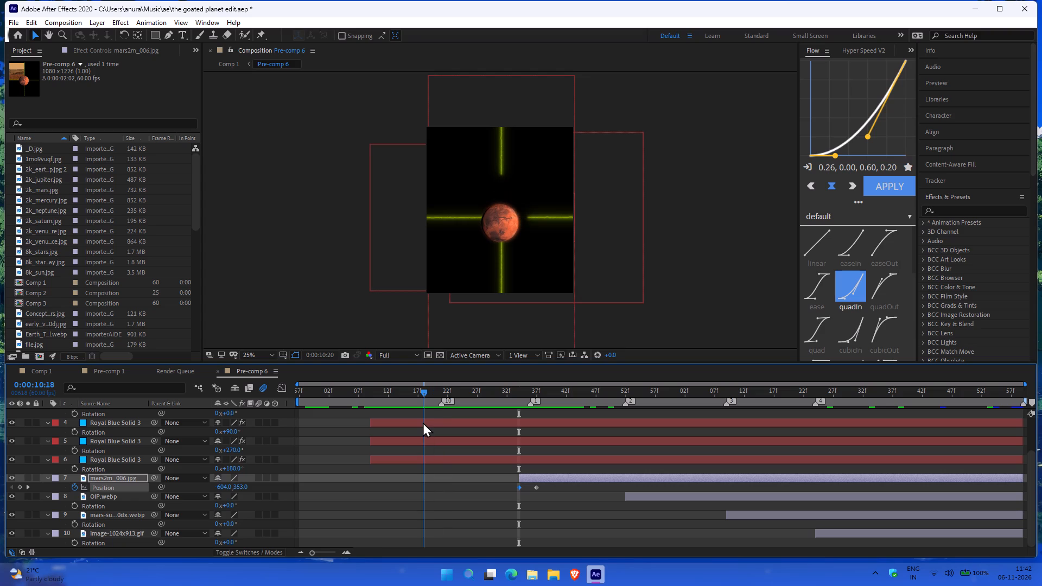
left_click_drag(423, 422, 496, 400)
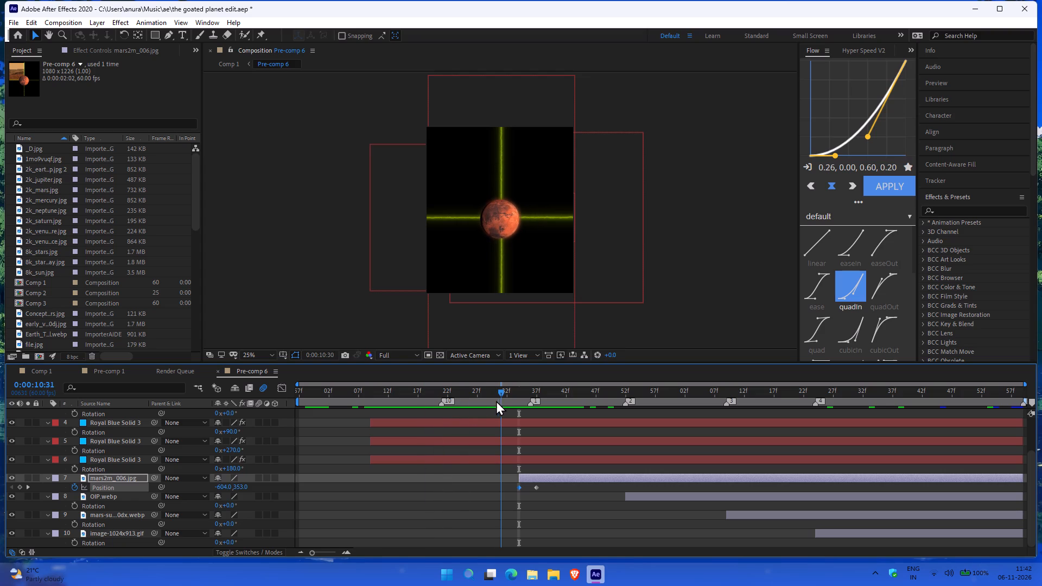
left_click_drag(496, 400, 490, 402)
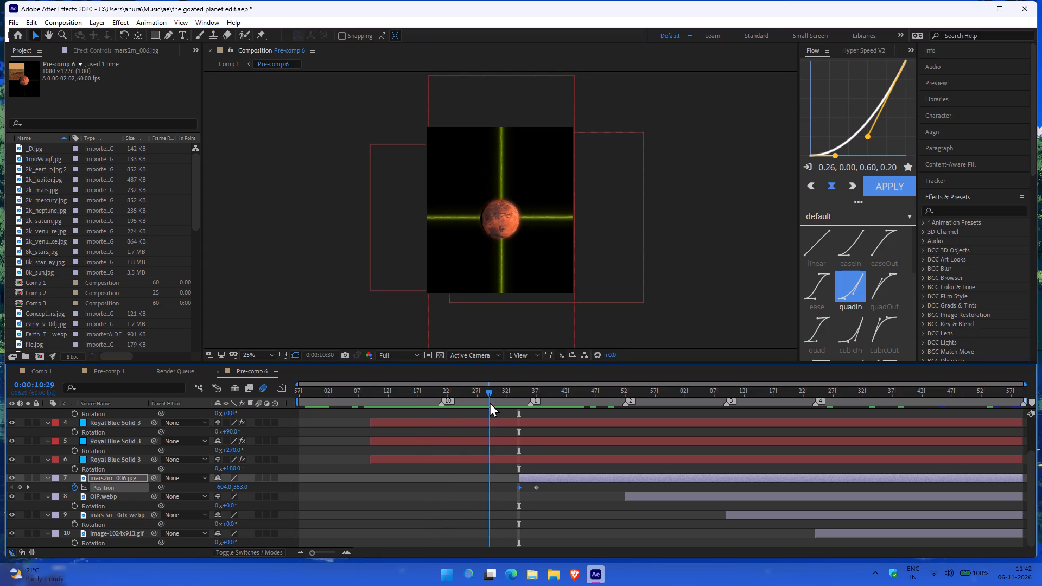
left_click_drag(490, 402, 501, 400)
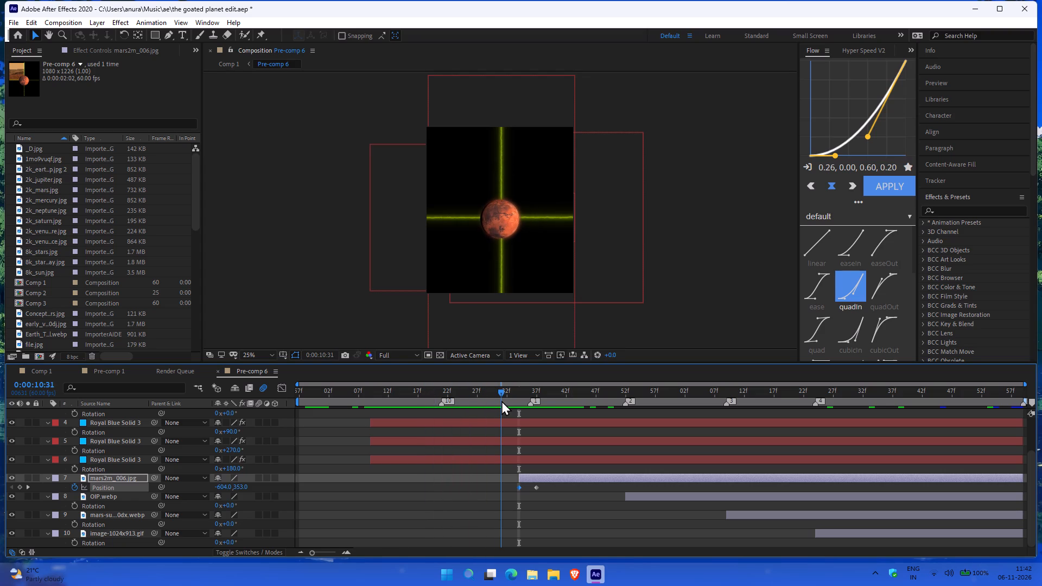
left_click_drag(501, 400, 529, 399)
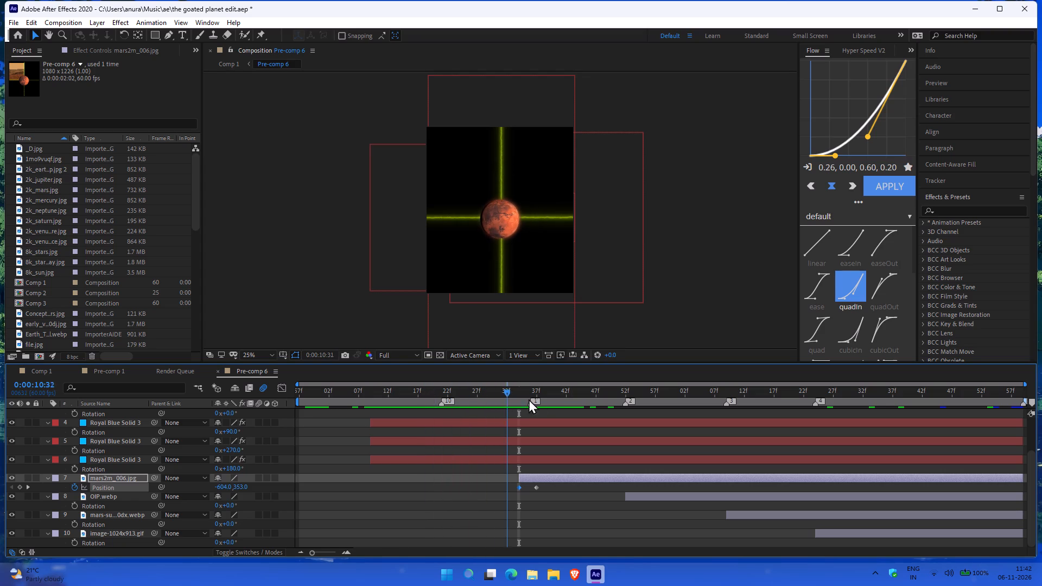
left_click_drag(529, 399, 420, 416)
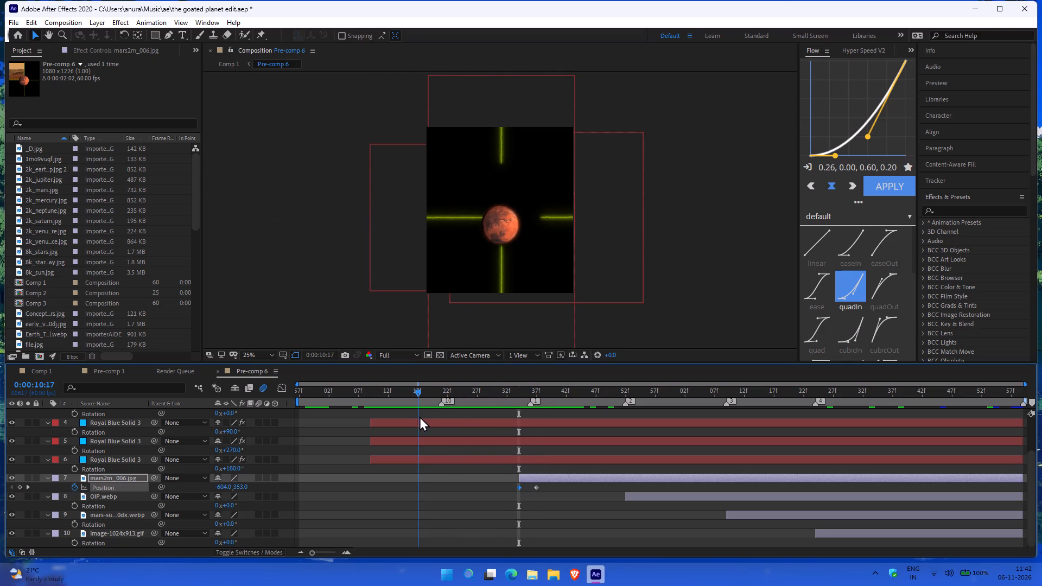
left_click_drag(420, 416, 431, 421)
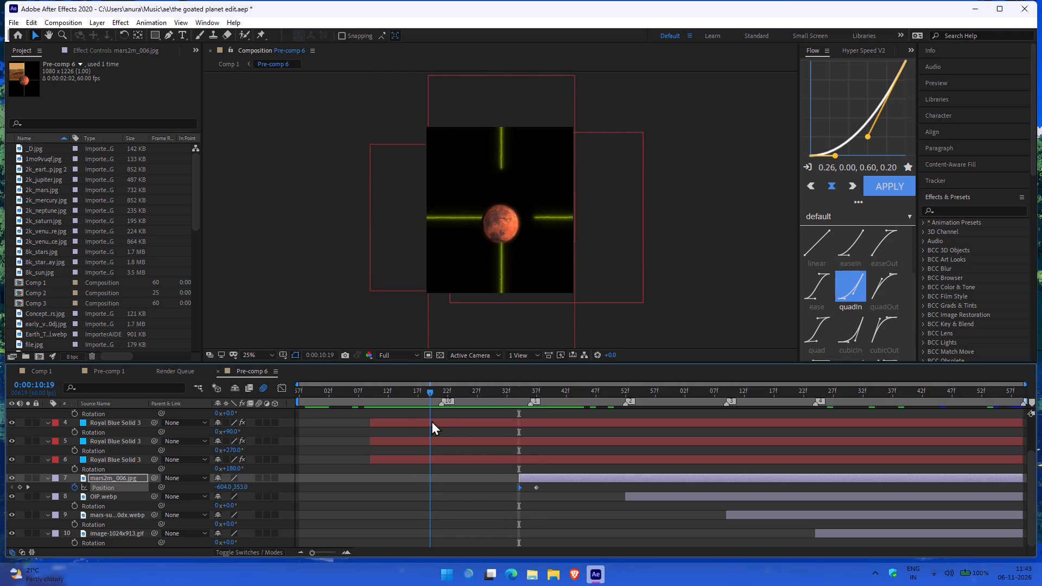
At 0:00:10:17, find the solid drawing the line above Mars (layer 6) and lower it to Position 552, 317.
left_click_drag(431, 421, 415, 426)
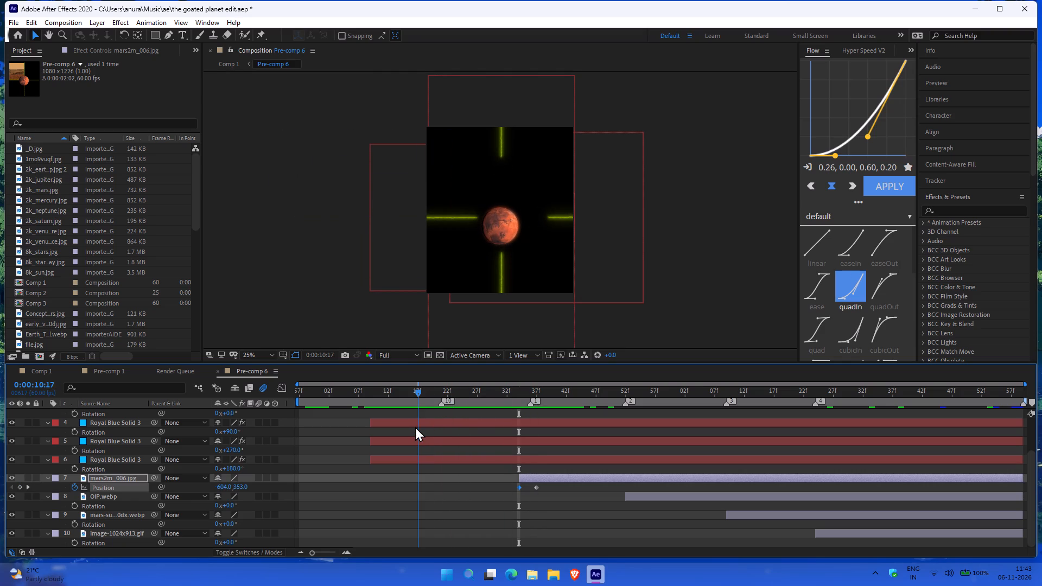
left_click_drag(415, 426, 415, 426)
scroll(465, 442, "up", 1)
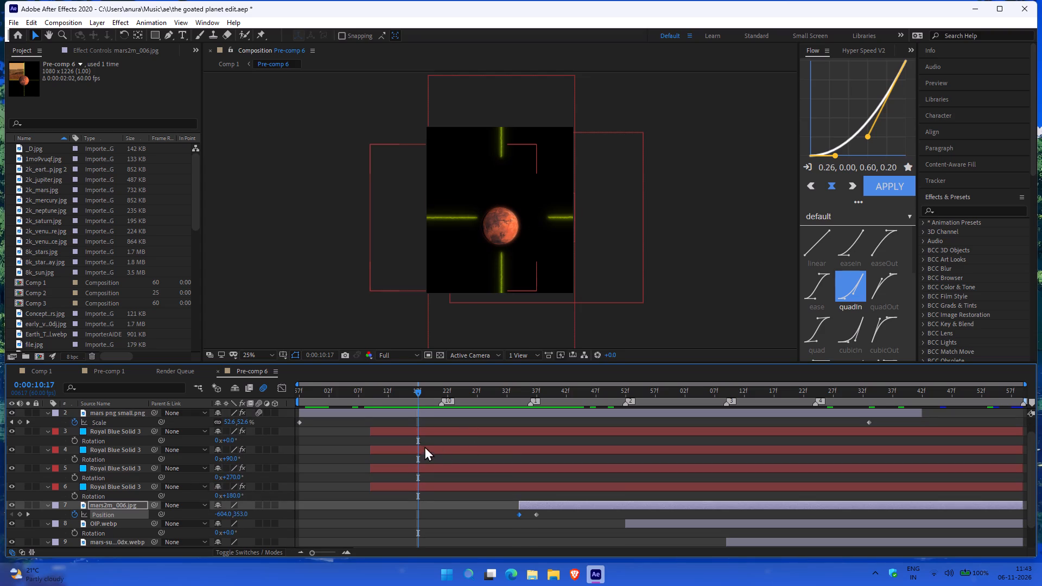
left_click(401, 431)
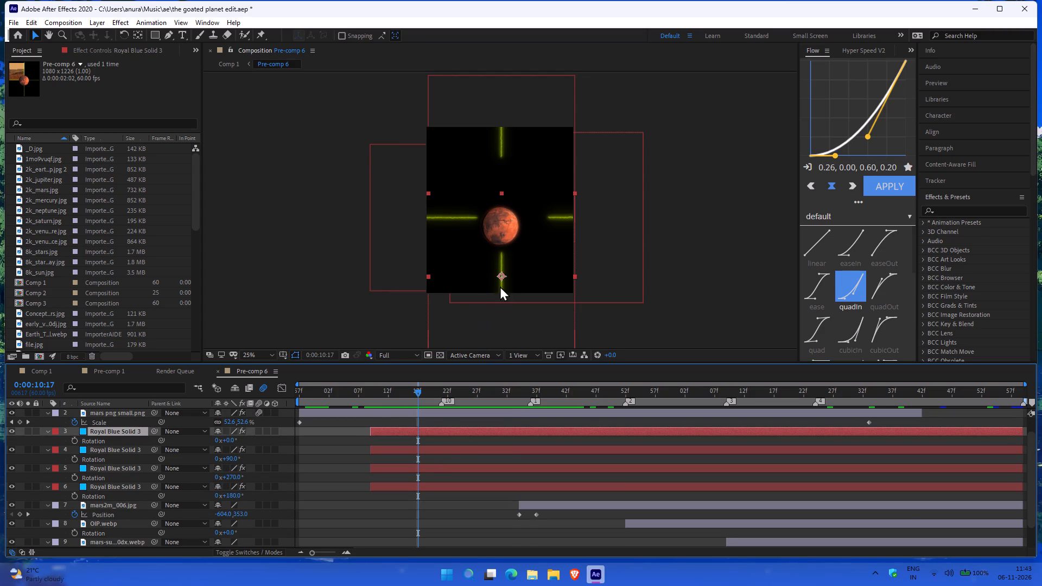
left_click(409, 450)
left_click(396, 428)
left_click(397, 467)
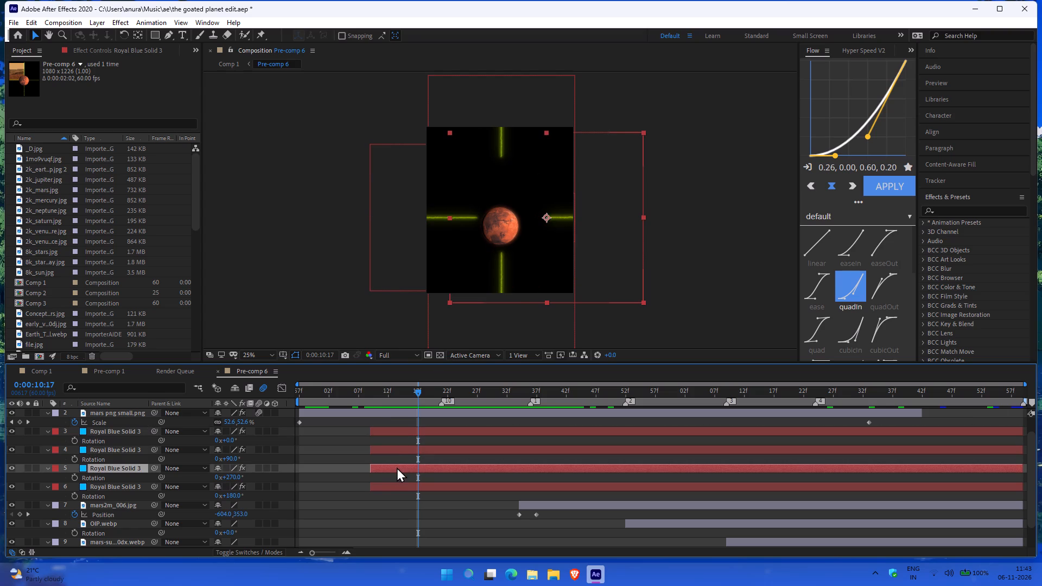
left_click(388, 487)
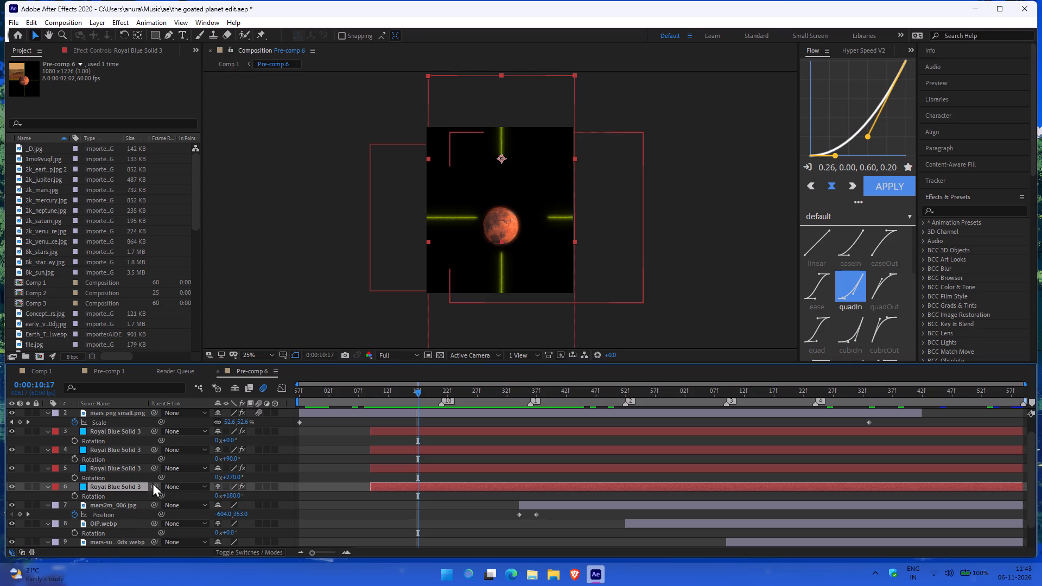
key("p")
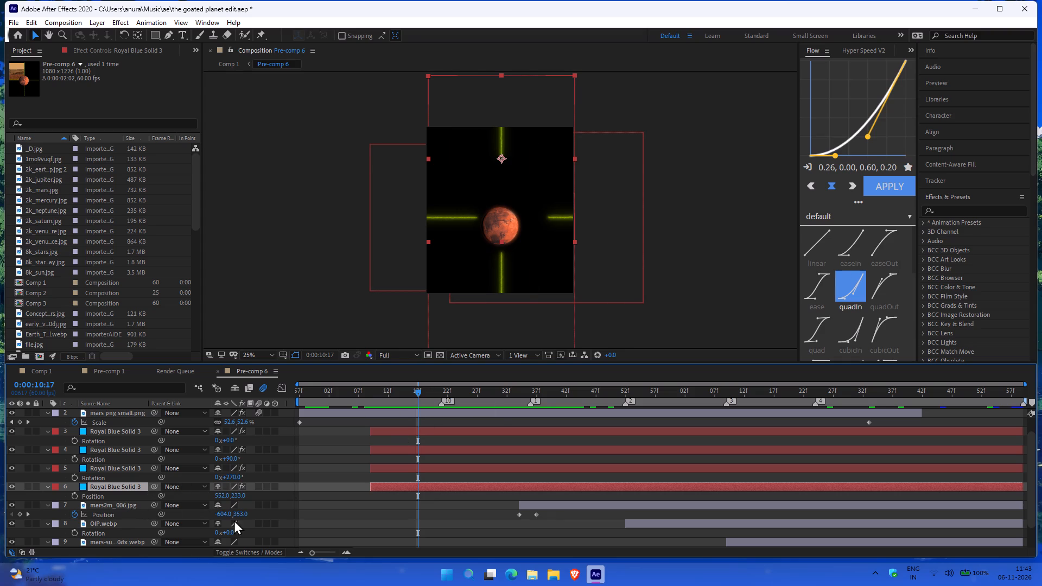
left_click(240, 500)
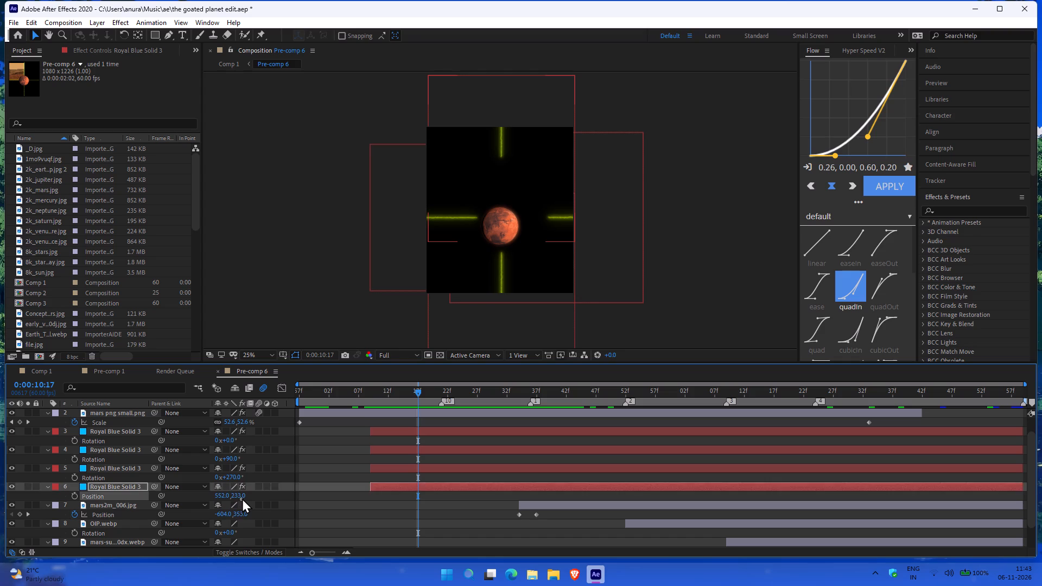
left_click_drag(240, 498, 272, 493)
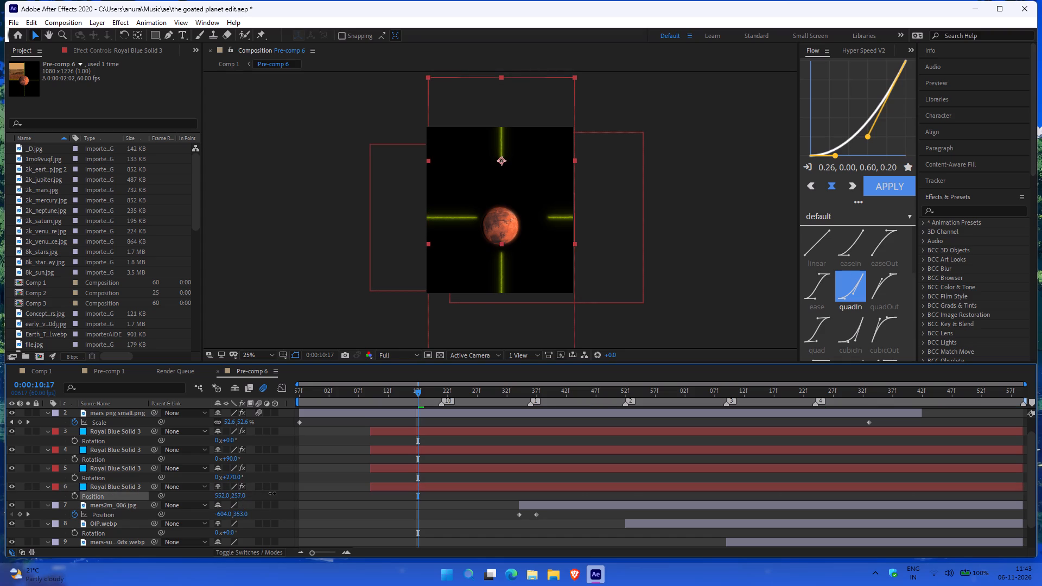
left_click_drag(272, 493, 293, 492)
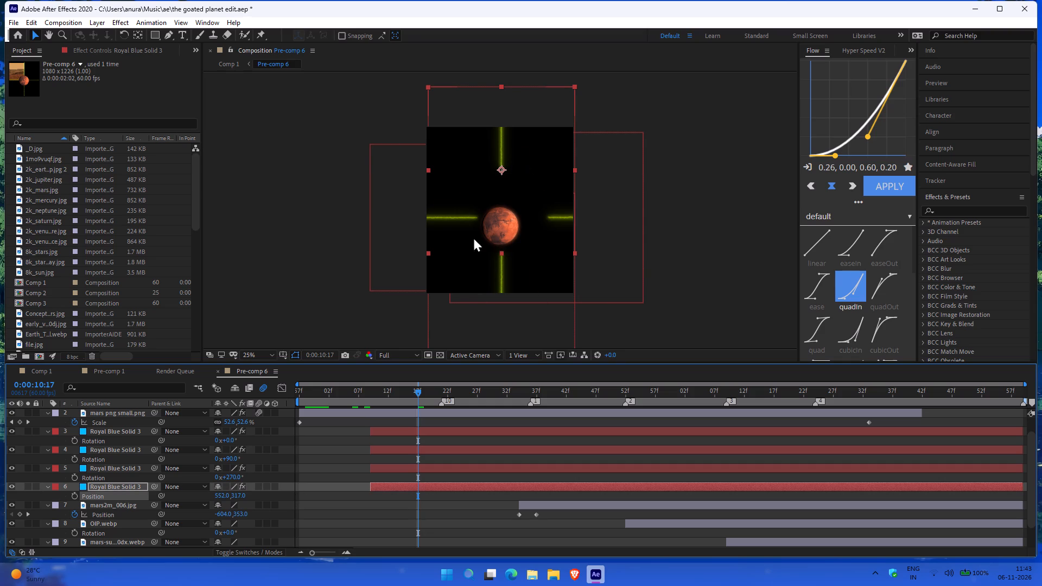
At 0:00:10:18, move the solid drawing the line below Mars (layer 3) down to Position 552, 1196.
left_click_drag(417, 394, 418, 394)
left_click_drag(418, 394, 414, 401)
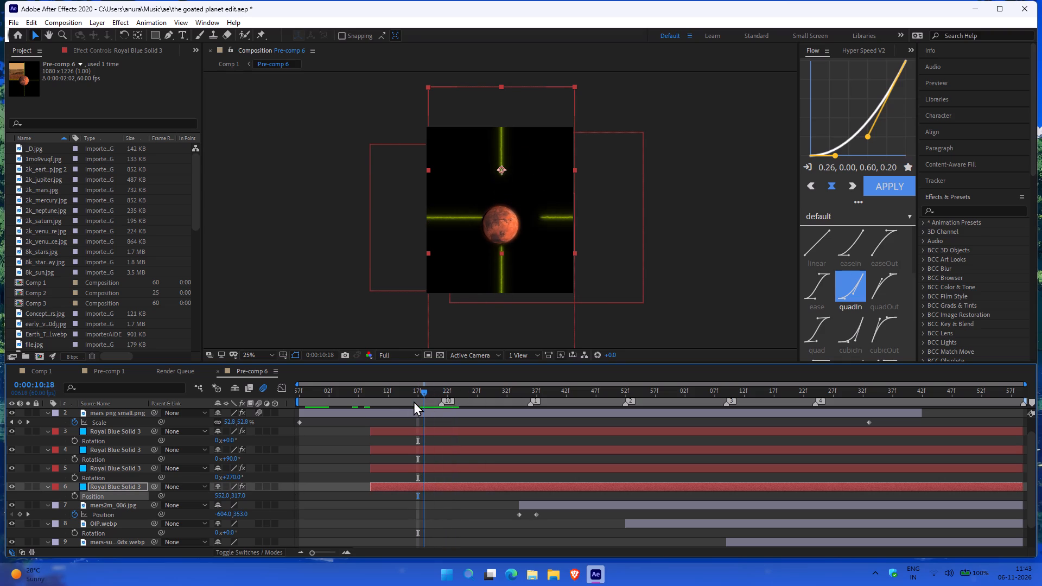
left_click_drag(414, 401, 432, 406)
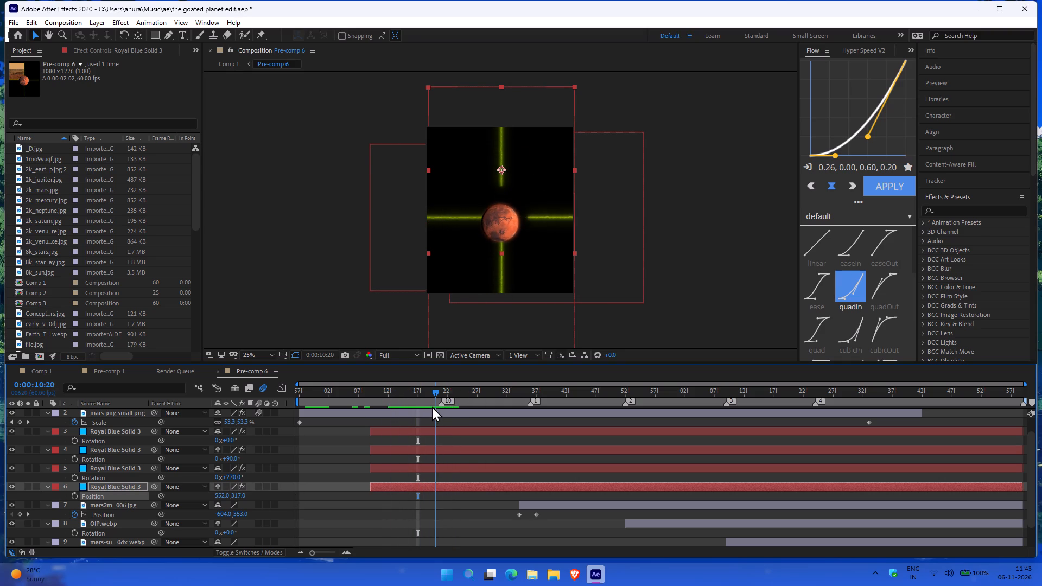
left_click_drag(432, 406, 420, 405)
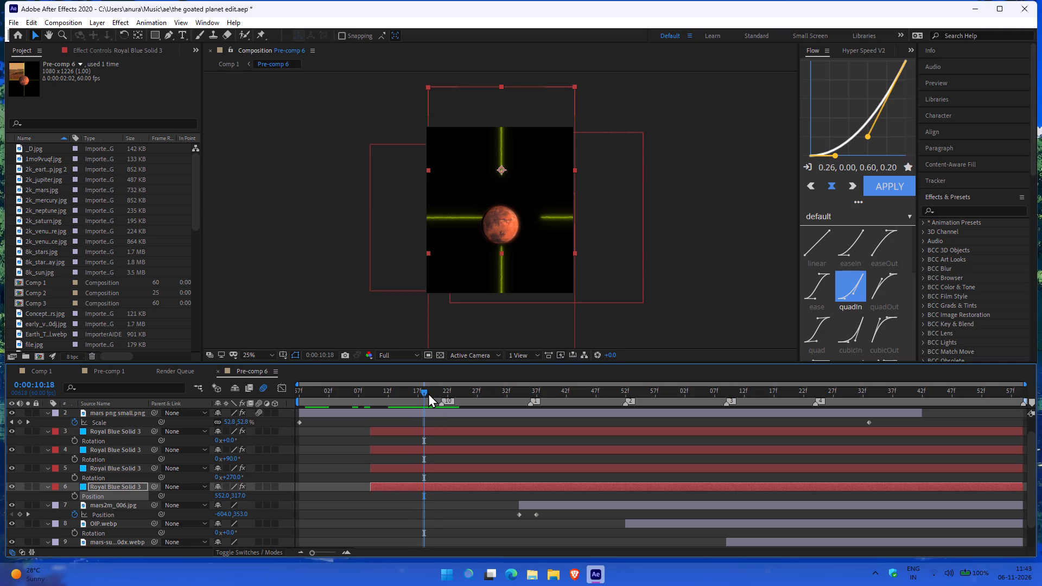
left_click(129, 463)
left_click(130, 469)
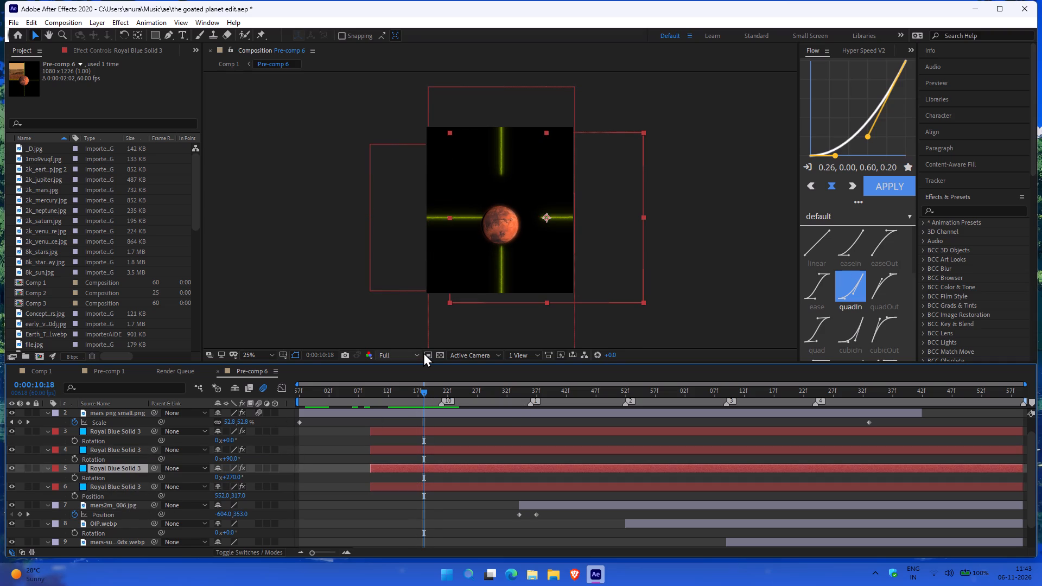
left_click(110, 449)
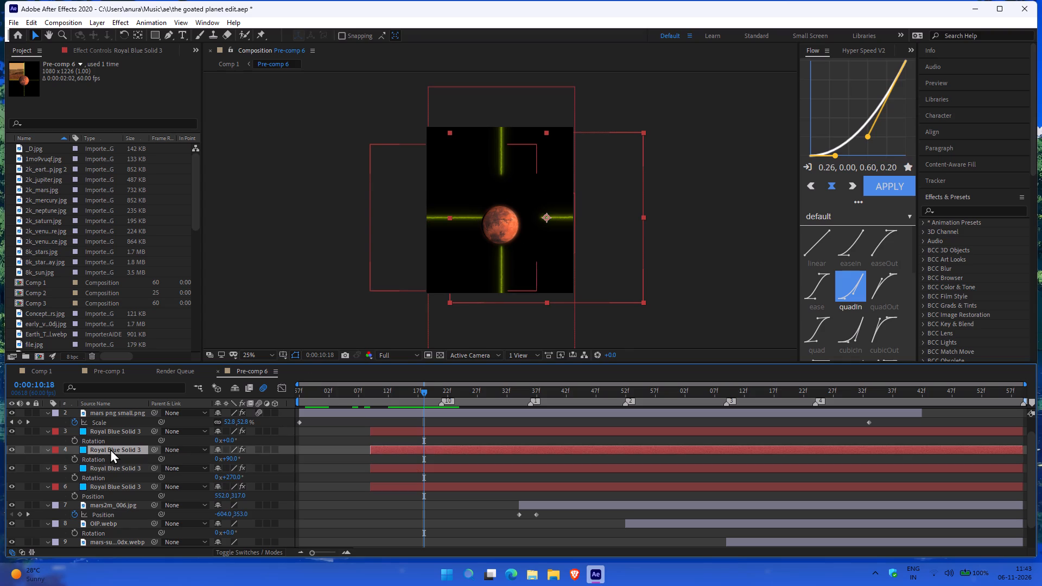
left_click(122, 425)
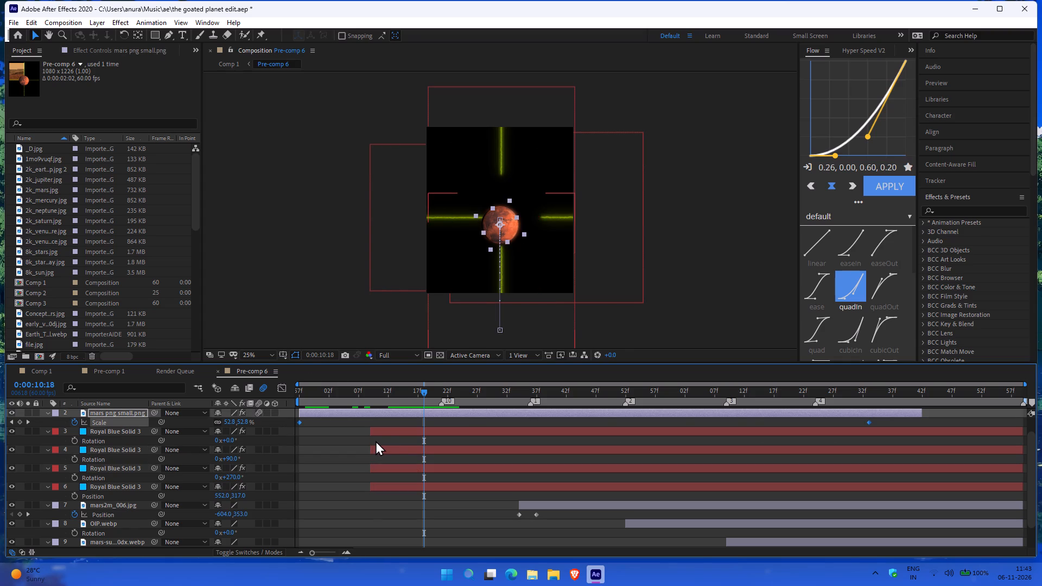
left_click(118, 433)
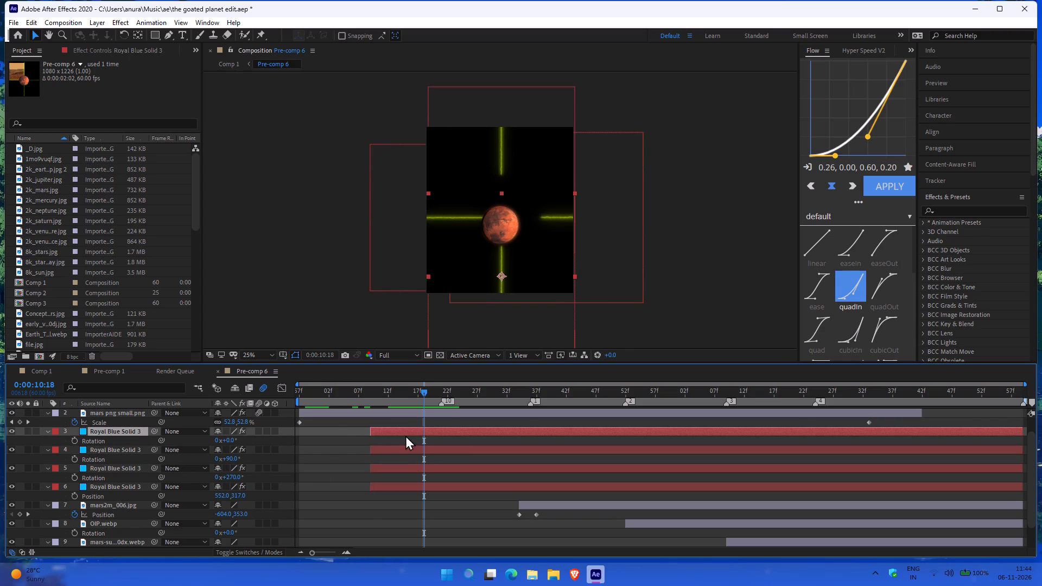
key("p")
left_click_drag(242, 440, 257, 438)
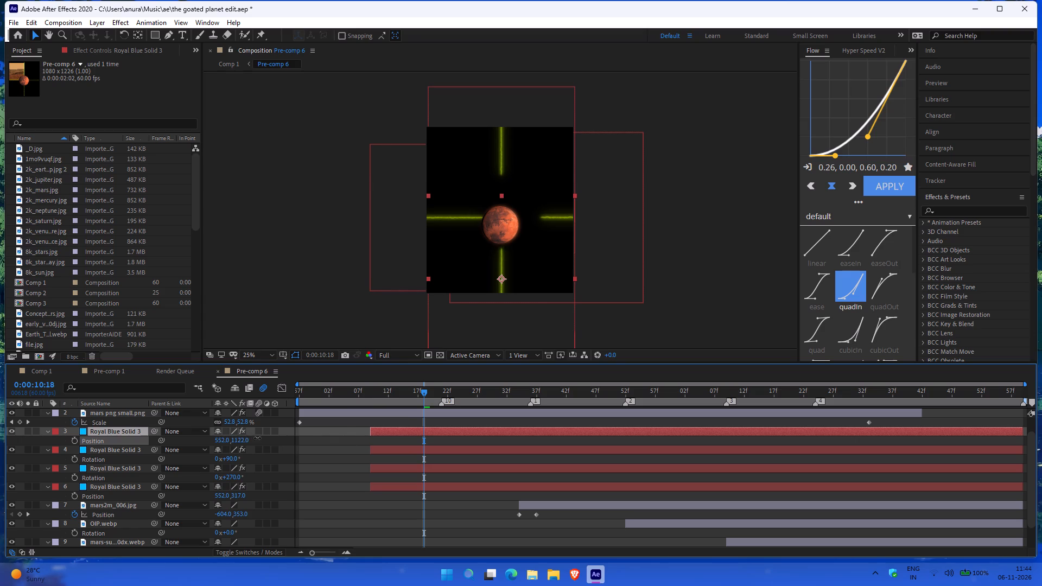
left_click_drag(257, 438, 298, 435)
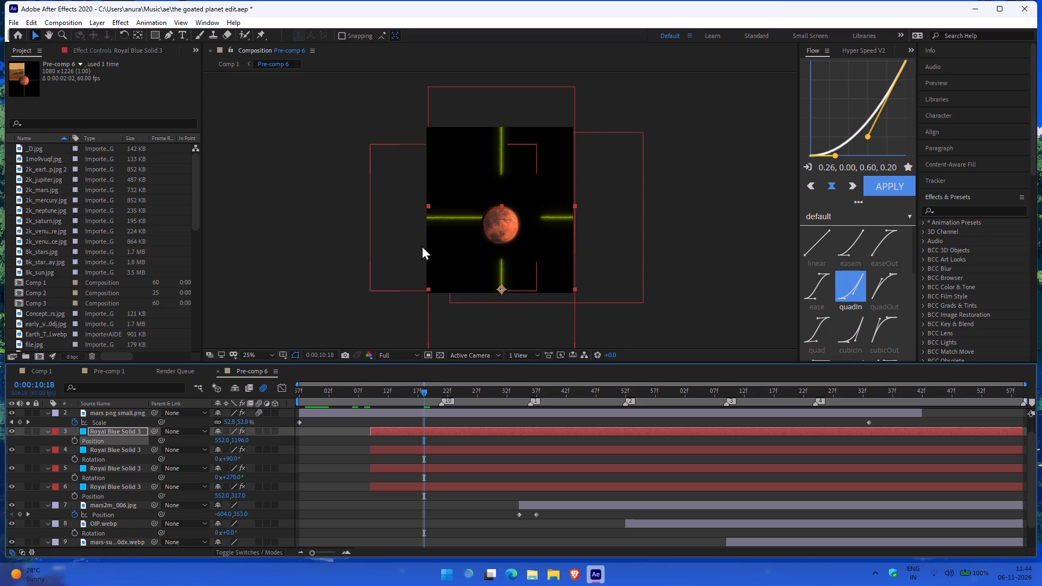
Shift the Royal Blue Solid 3 on layer 4, the line left of Mars, outward to Position 101, 668.
left_click(104, 450)
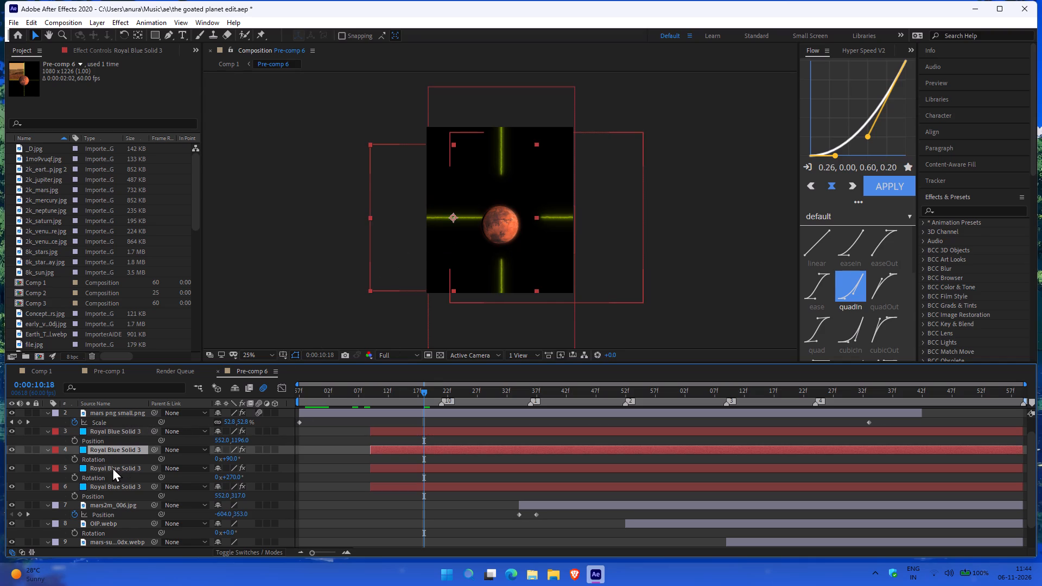
left_click(112, 469)
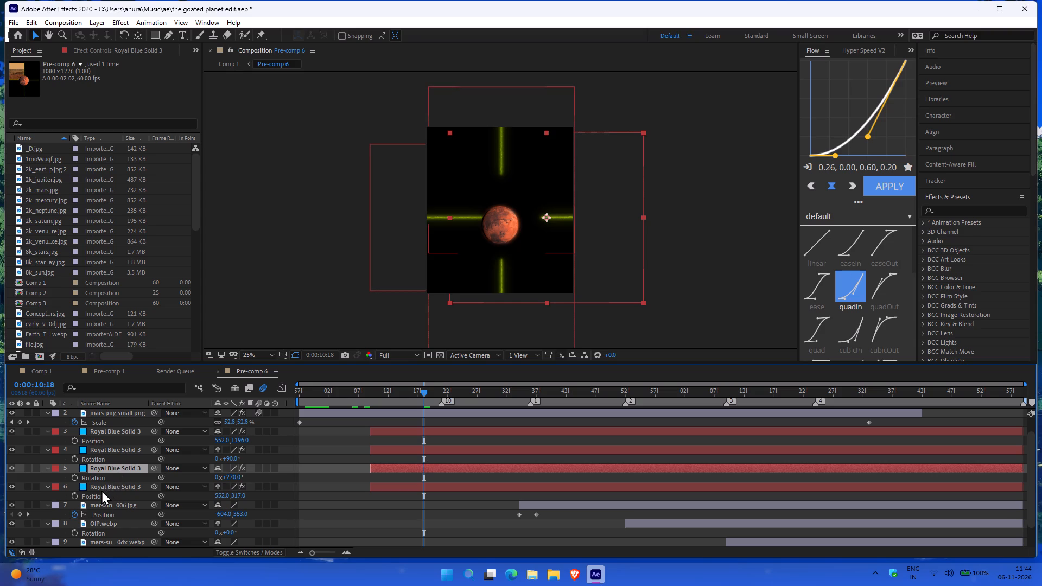
left_click(101, 490)
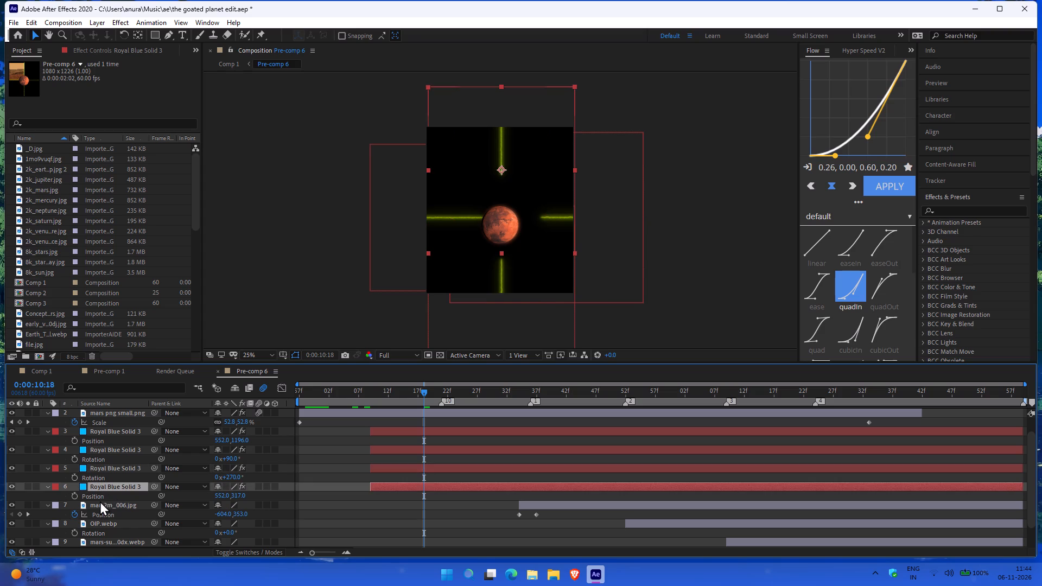
left_click(108, 468)
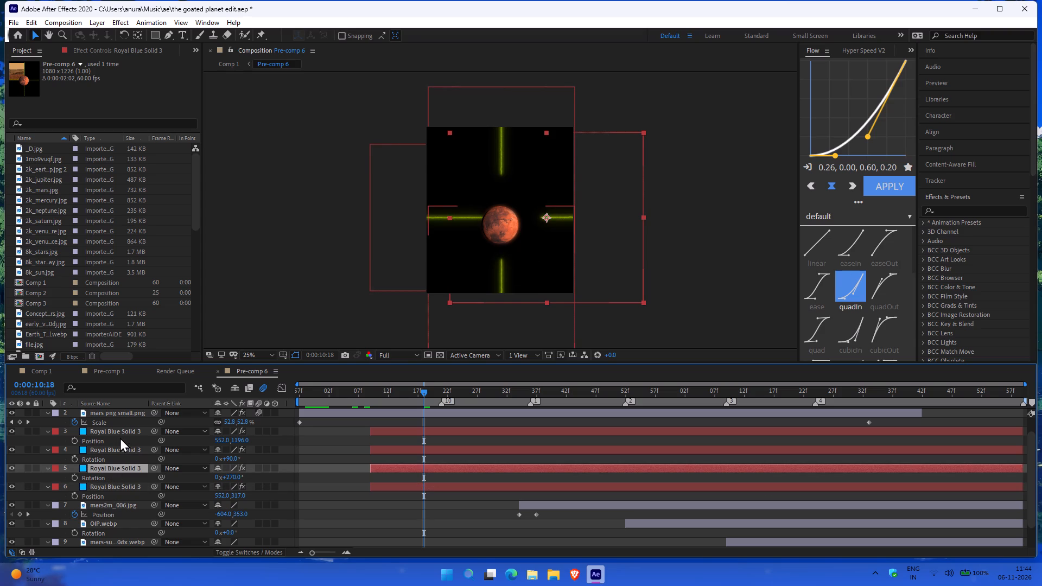
left_click(120, 437)
left_click(114, 449)
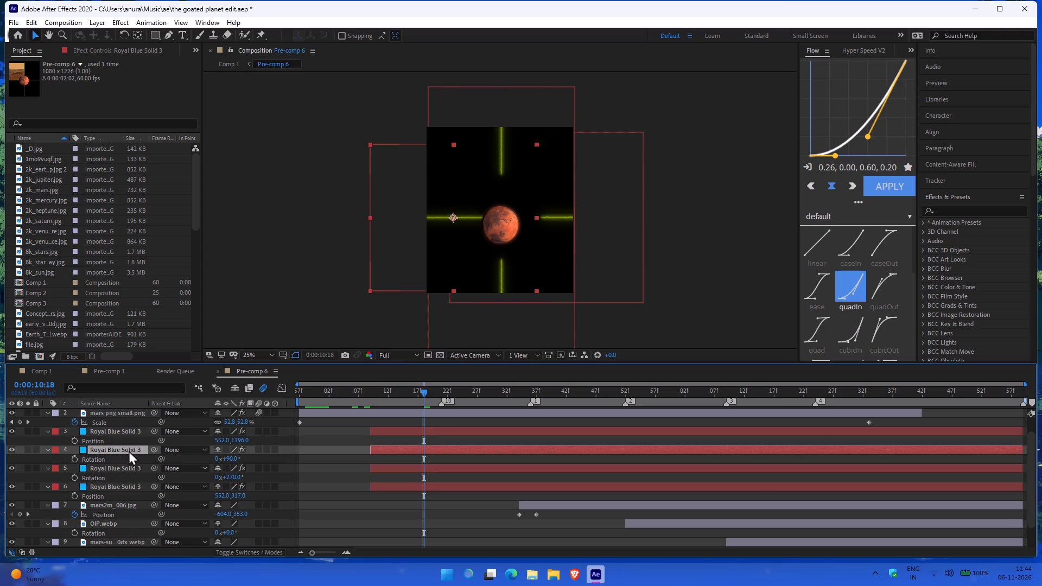
key("p")
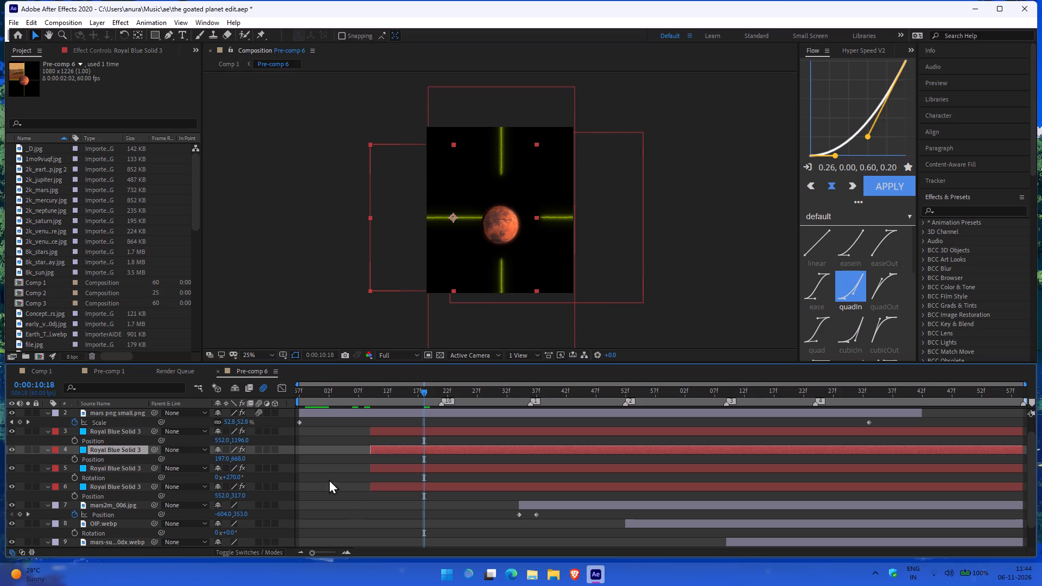
left_click_drag(220, 457, 236, 459)
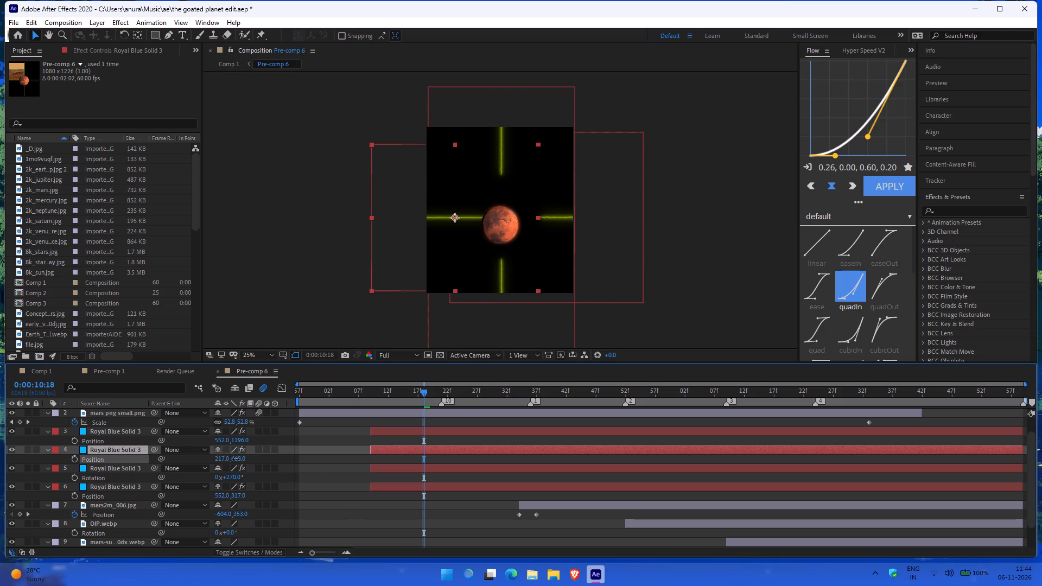
left_click_drag(236, 459, 173, 473)
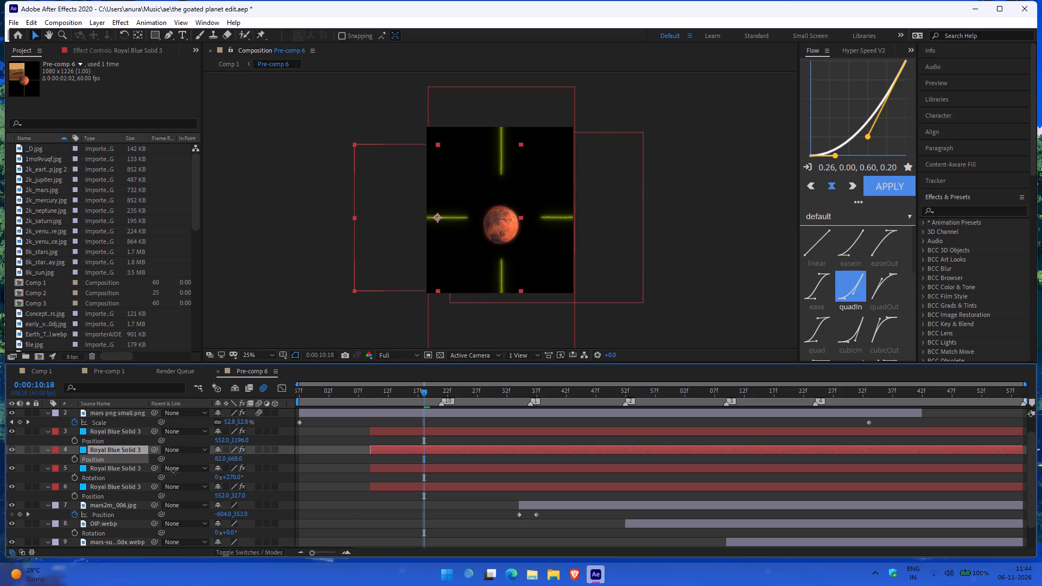
left_click_drag(173, 473, 184, 473)
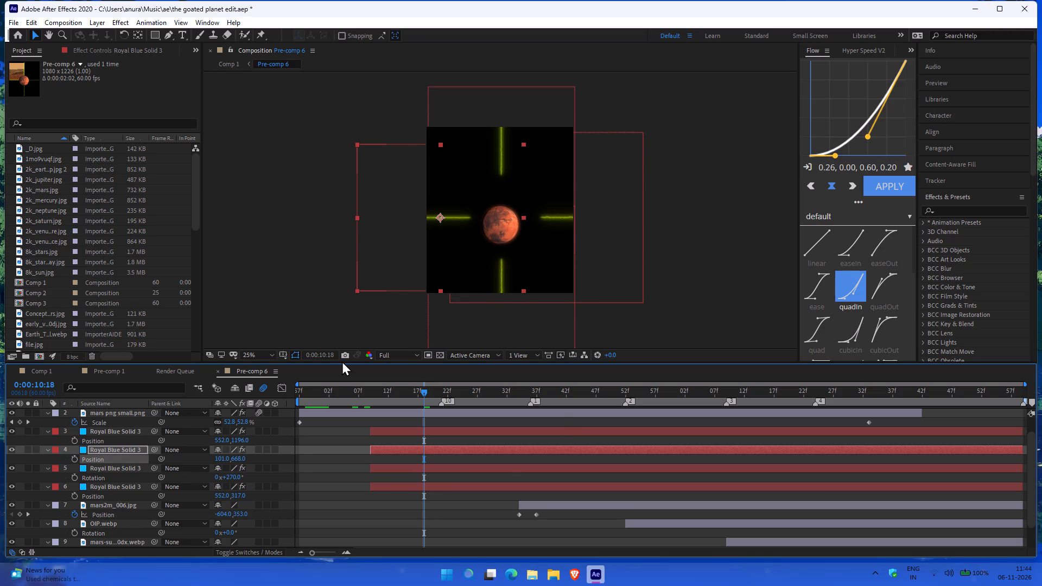
Examine the yellow-green lines around Mars and the mars2m_006.jpg slide-in by previewing frames between 0:00:10:18 and 0:00:10:39.
scroll(462, 198, "up", 3, "ctrl")
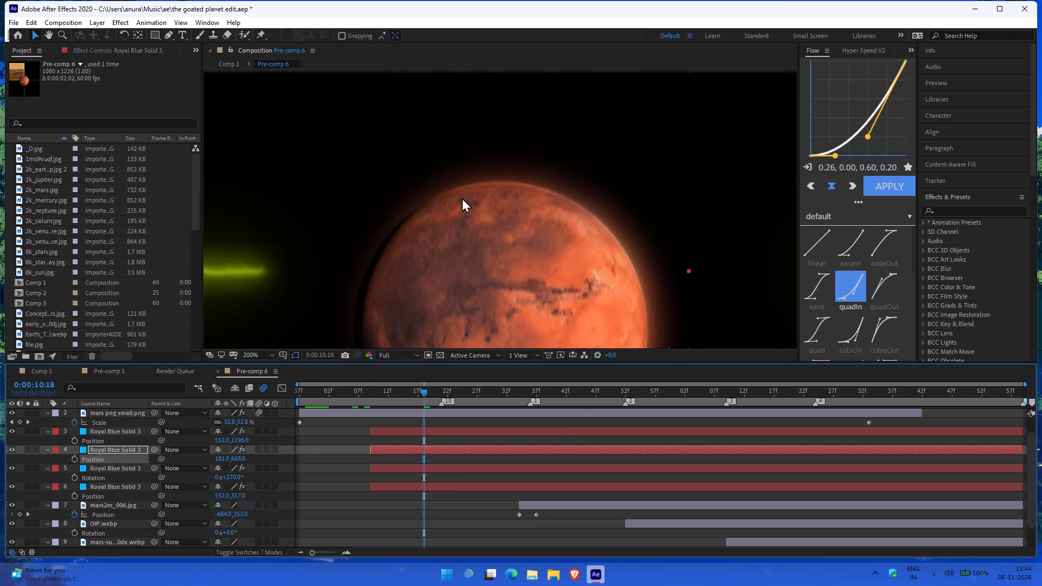
scroll(462, 198, "down", 3, "ctrl")
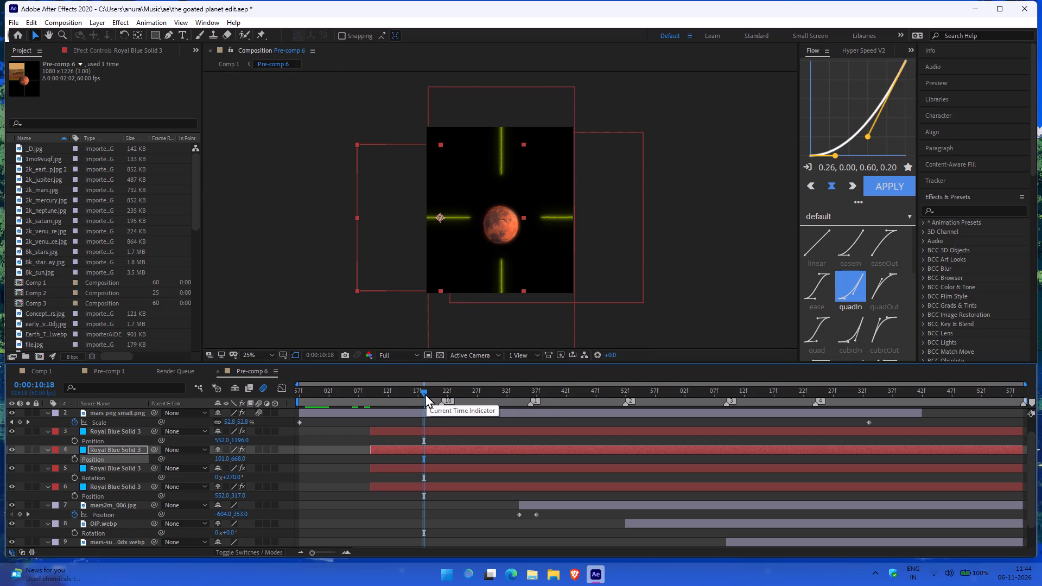
left_click_drag(423, 392, 459, 398)
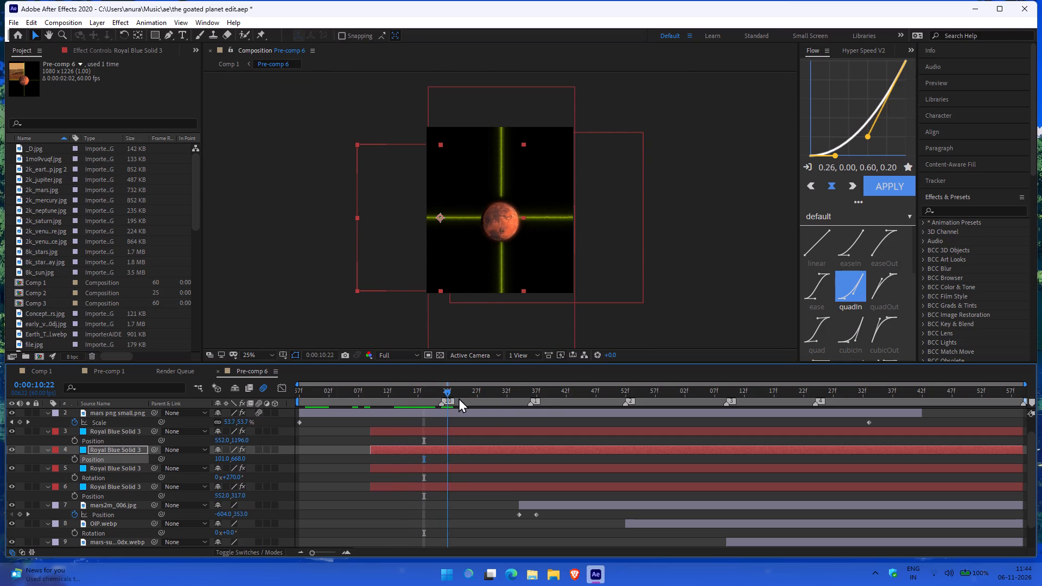
left_click_drag(459, 398, 495, 400)
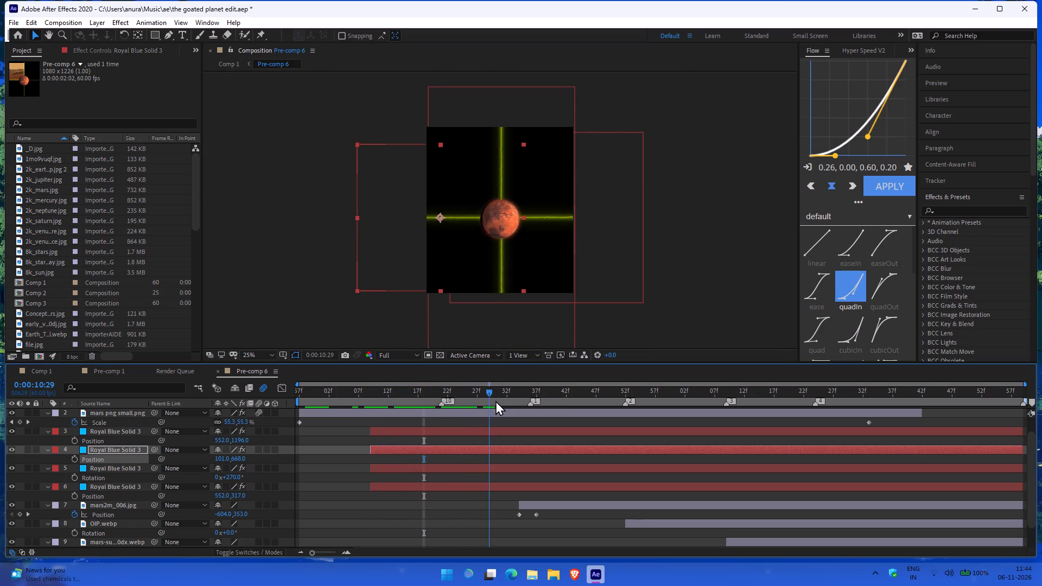
left_click_drag(495, 400, 459, 405)
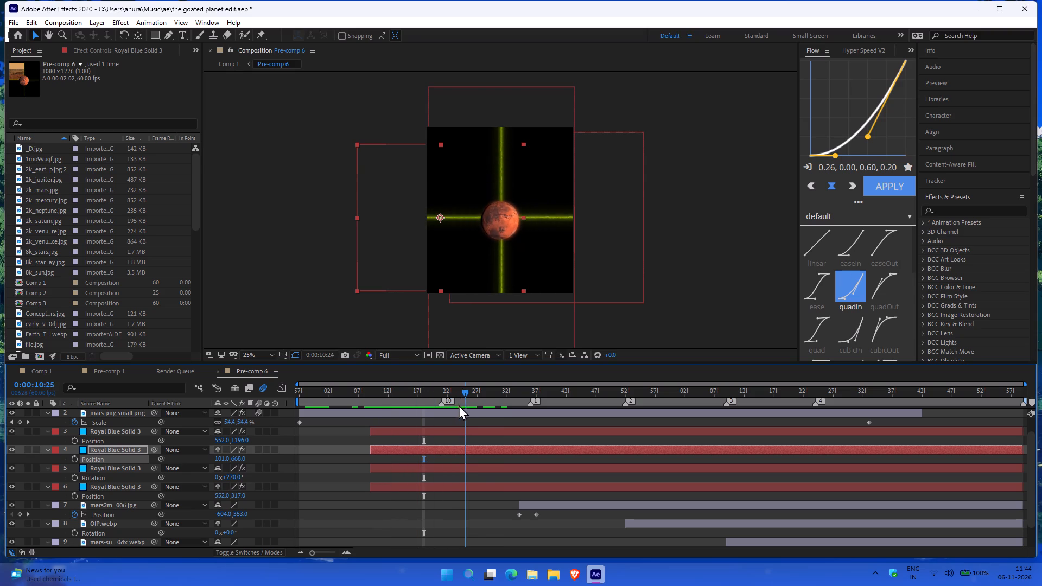
left_click_drag(459, 405, 472, 409)
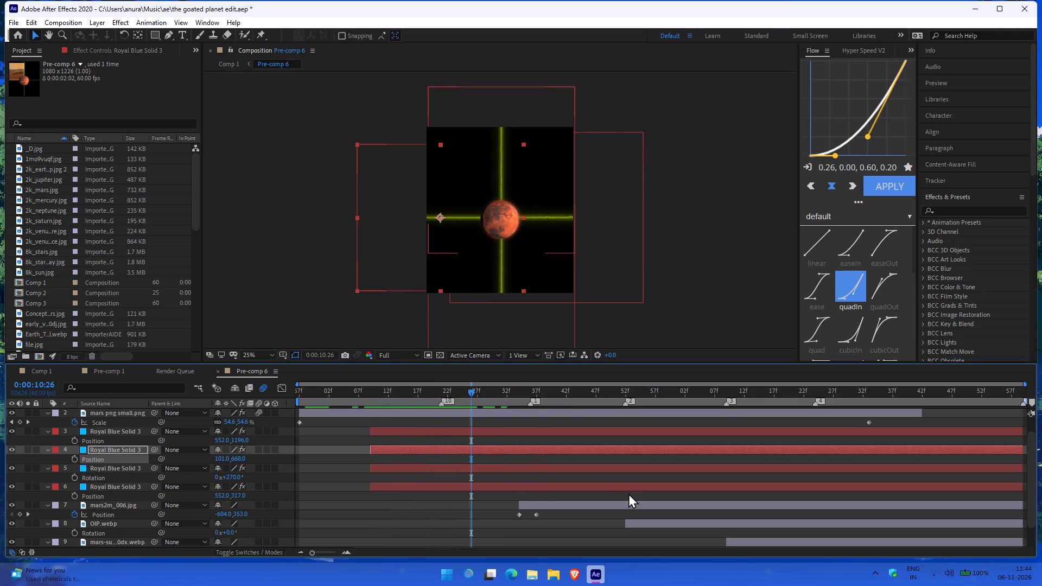
left_click_drag(470, 395, 541, 401)
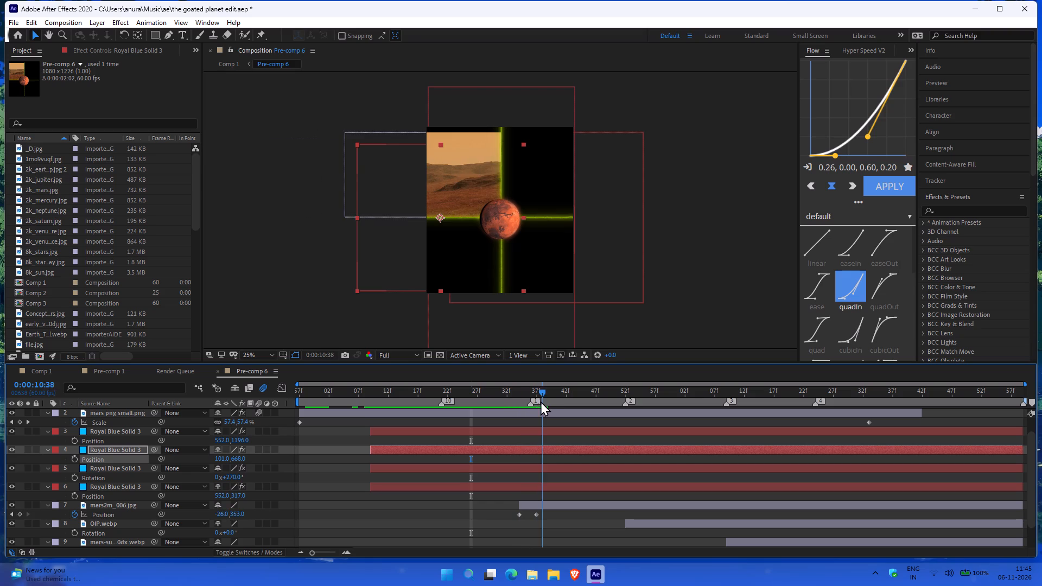
left_click_drag(541, 401, 498, 421)
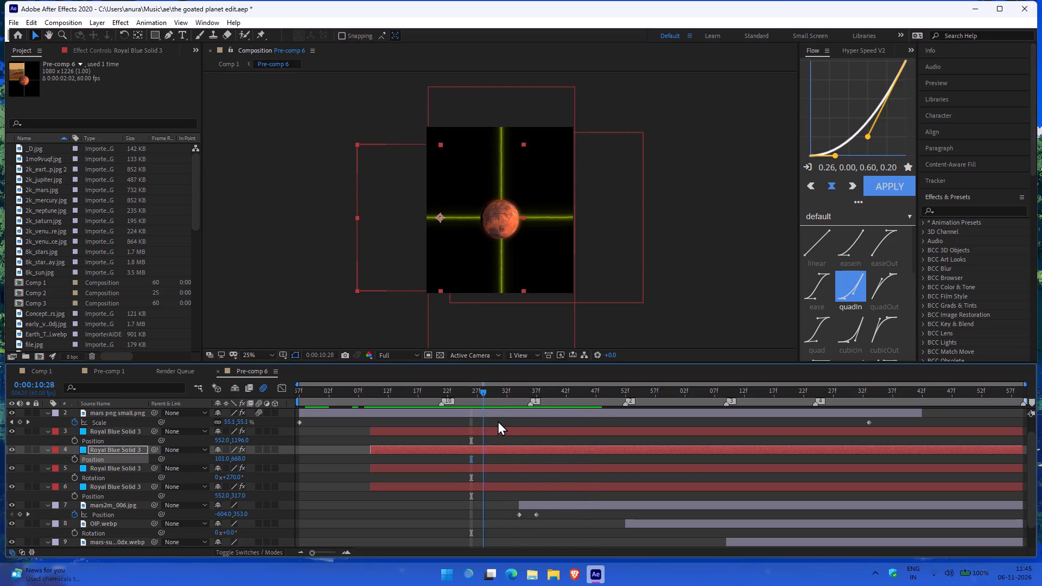
left_click_drag(498, 421, 519, 430)
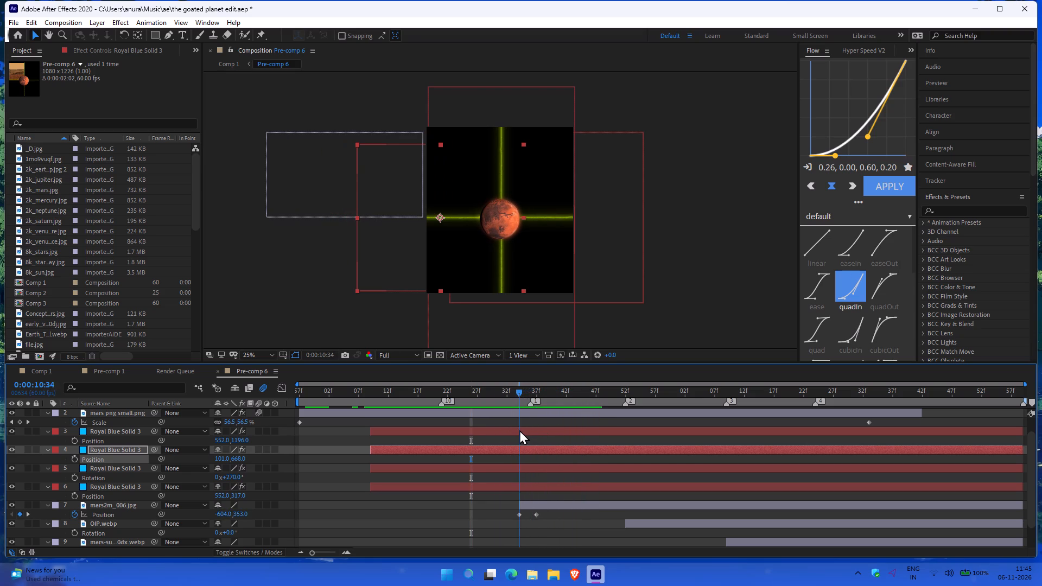
left_click_drag(519, 430, 478, 428)
key("space")
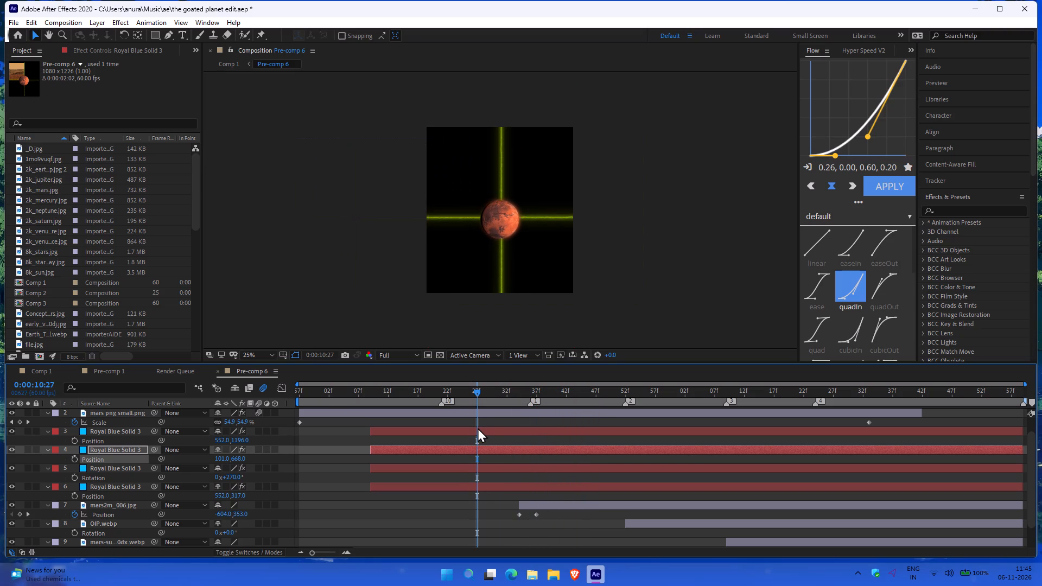
key("space")
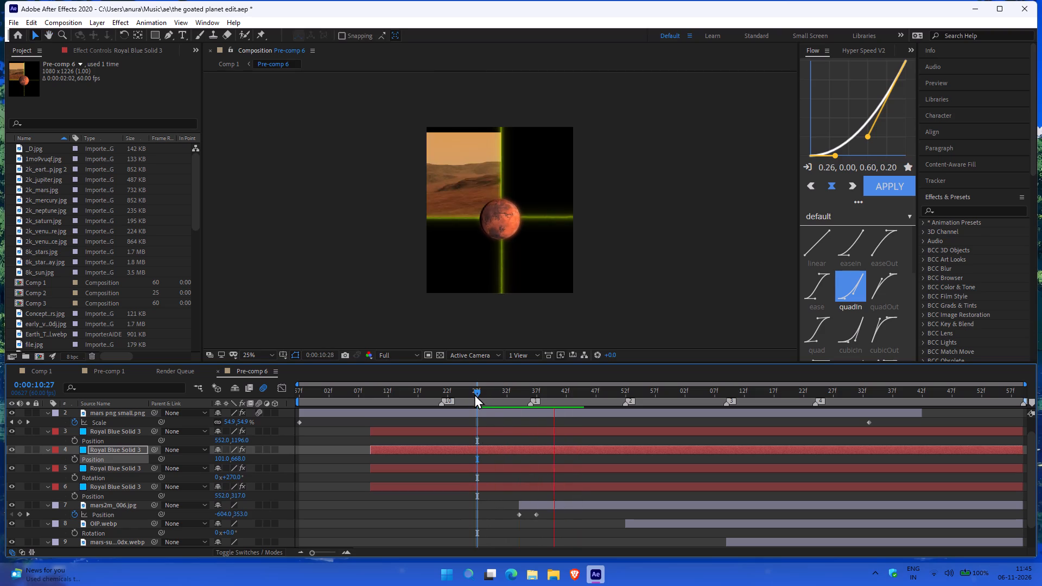
left_click_drag(474, 394, 482, 399)
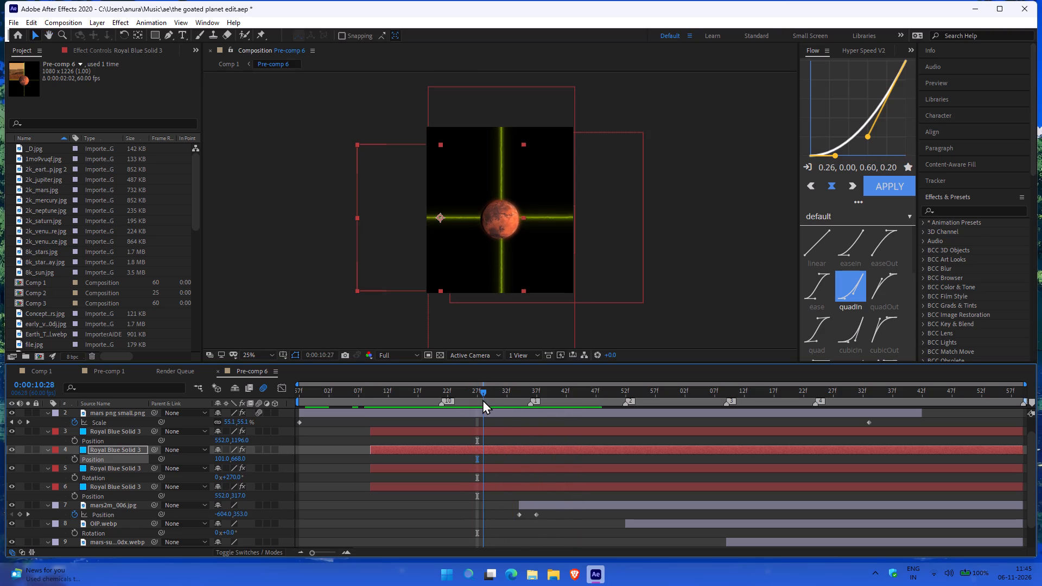
left_click_drag(482, 399, 535, 400)
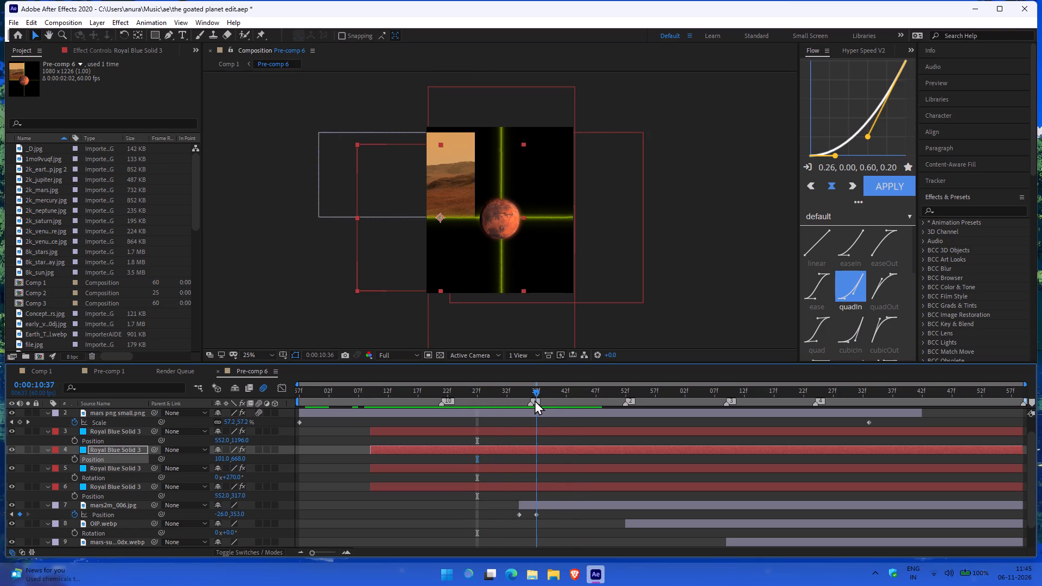
left_click_drag(535, 400, 513, 426)
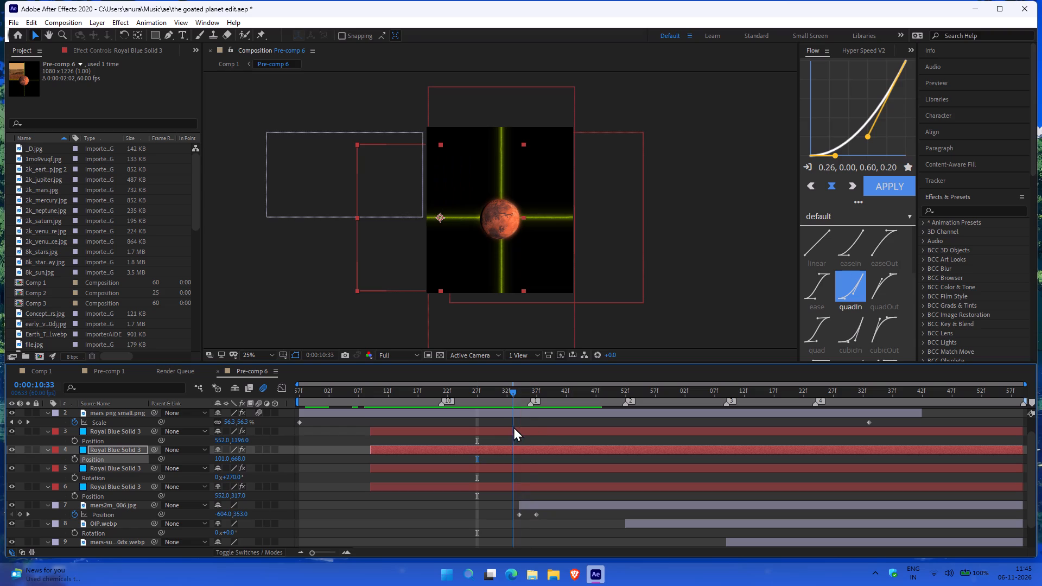
left_click_drag(513, 426, 545, 428)
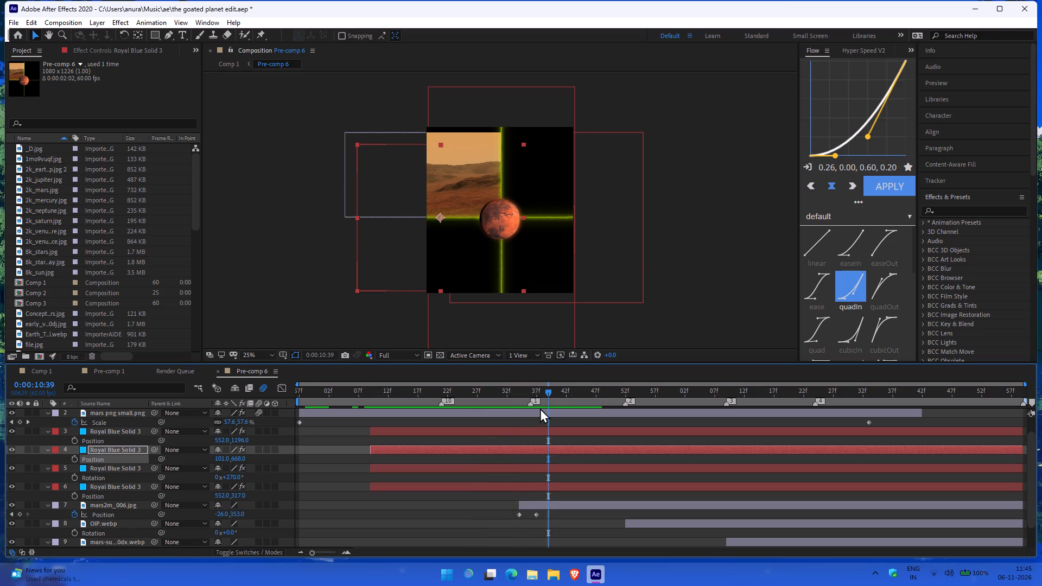
Extend the start of the OIP.webp layer (layer 8) two frames earlier, to 0:00:10:50.
left_click_drag(548, 388, 626, 401)
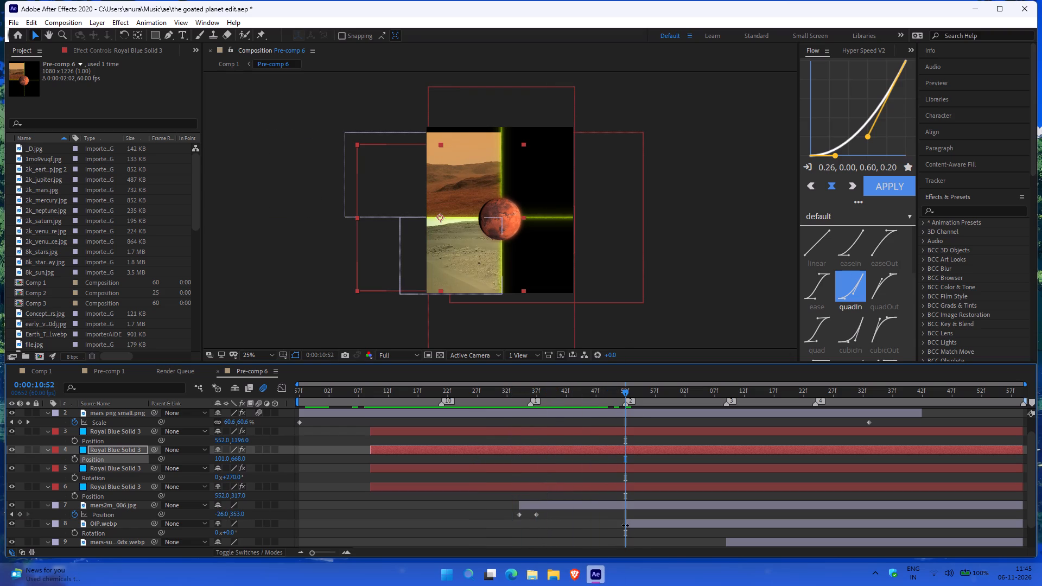
left_click(625, 528)
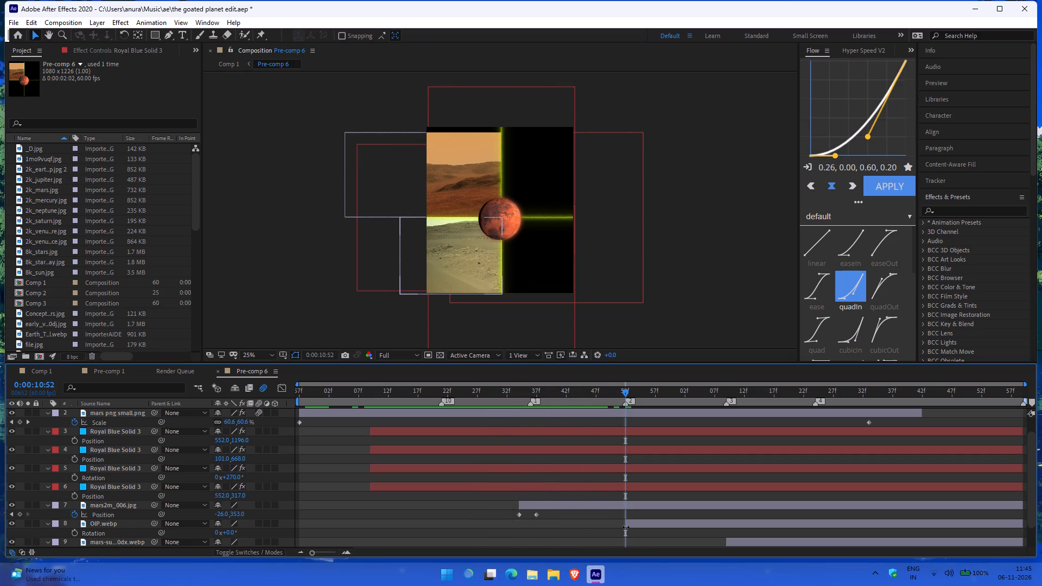
left_click_drag(626, 527, 614, 527)
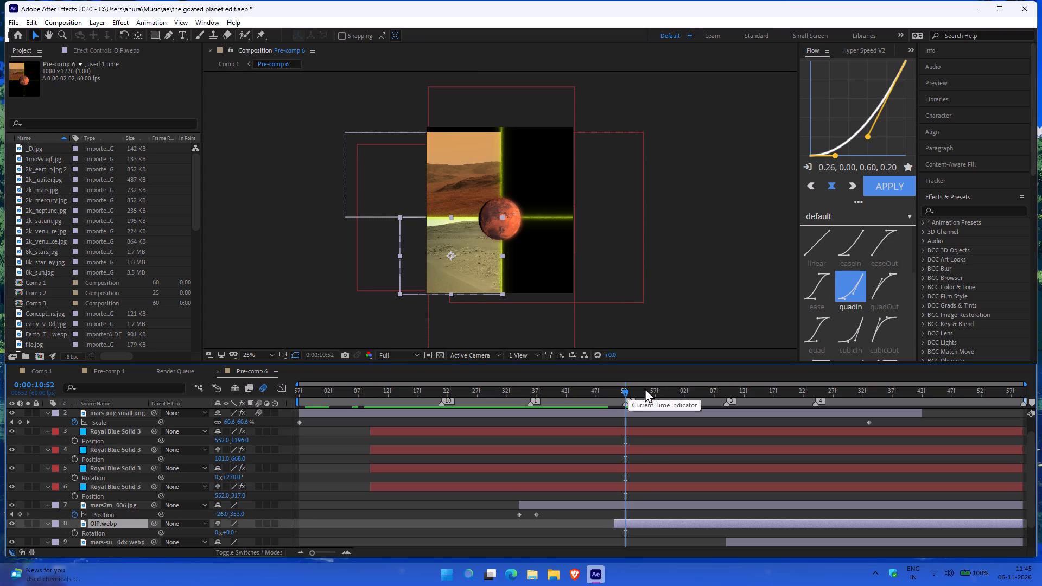
Add a Position keyframe to OIP.webp at 0:00:10:53, keeping 180, 949, and go back to the layer's start at 0:00:10:50.
left_click_drag(628, 390, 633, 388)
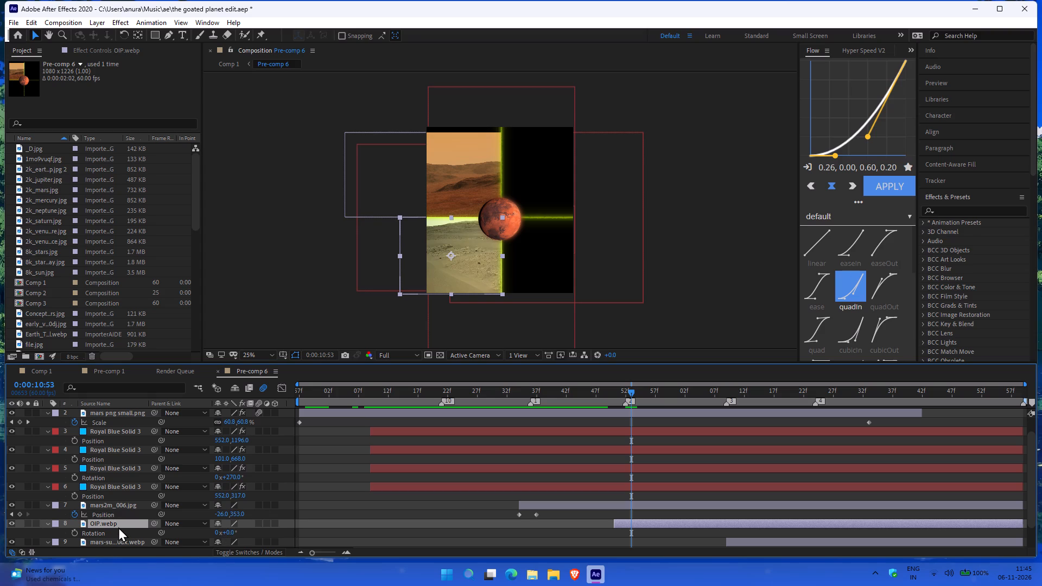
key("p")
left_click(74, 533)
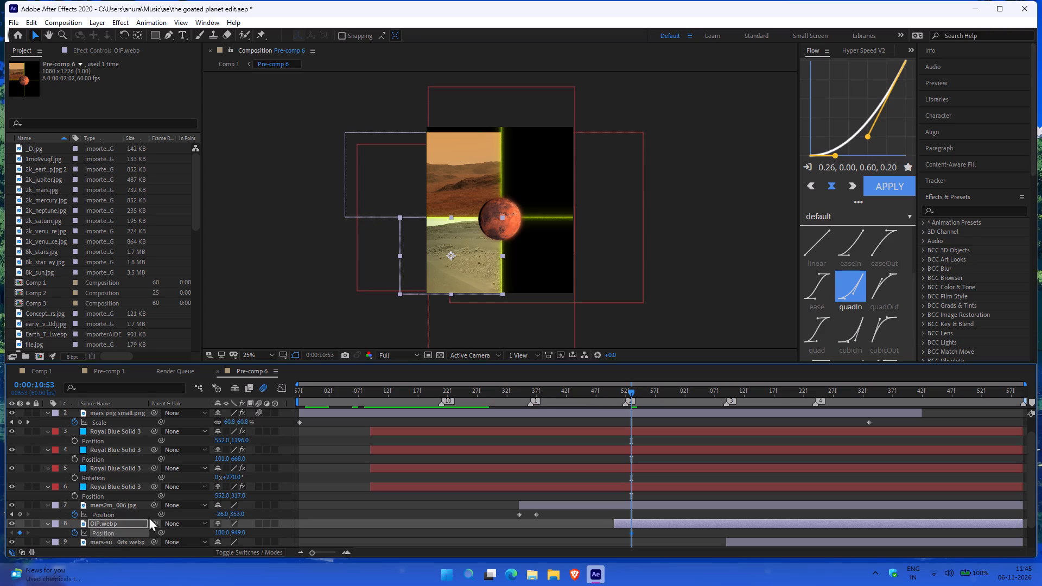
left_click_drag(627, 390, 622, 391)
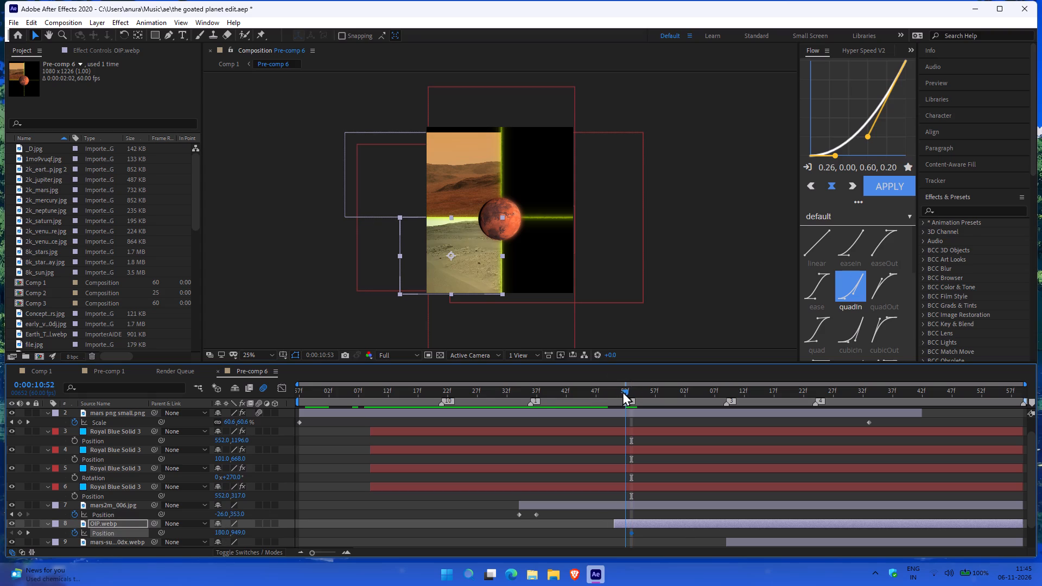
left_click_drag(622, 391, 613, 394)
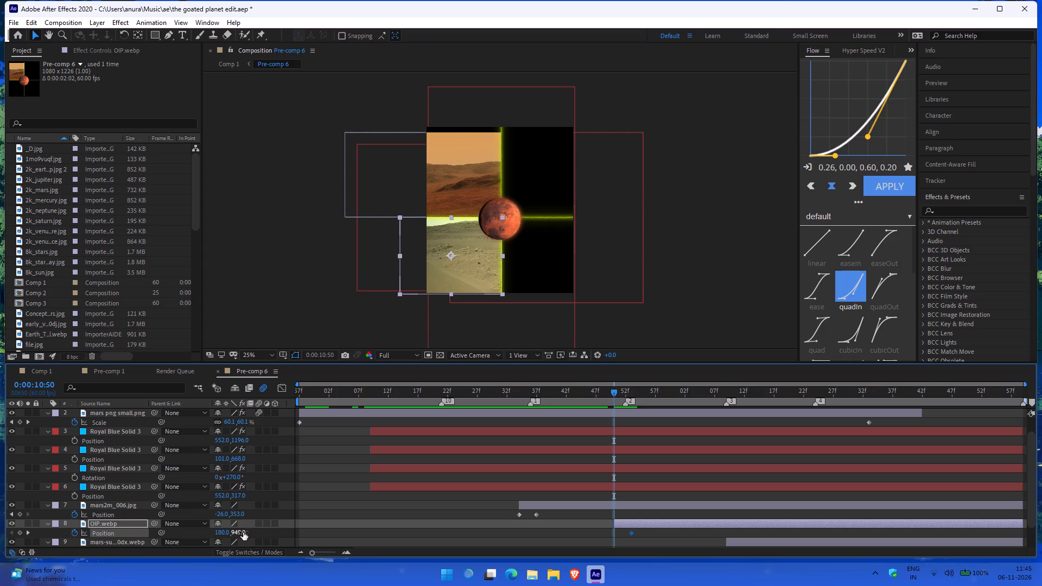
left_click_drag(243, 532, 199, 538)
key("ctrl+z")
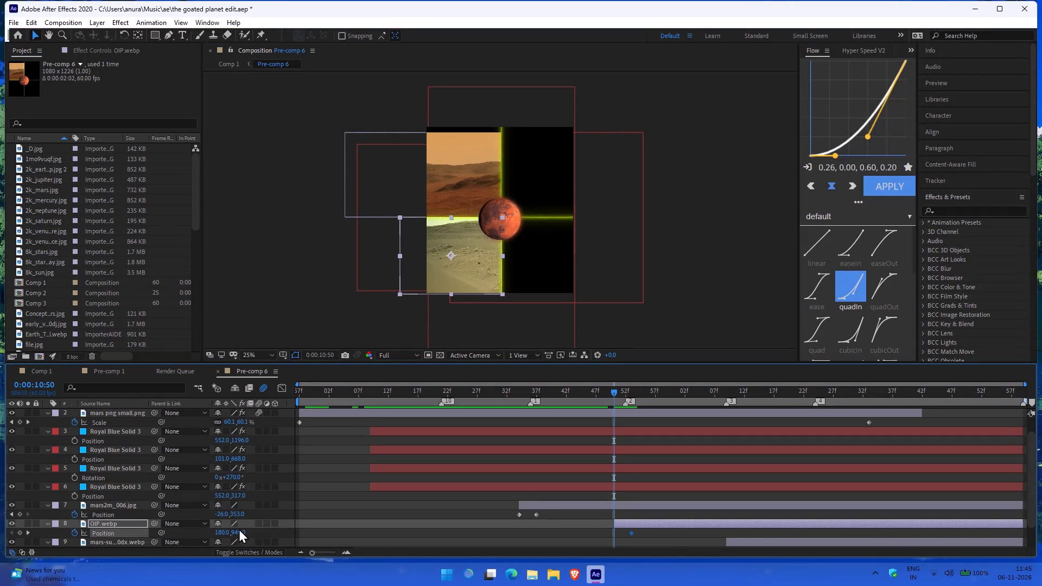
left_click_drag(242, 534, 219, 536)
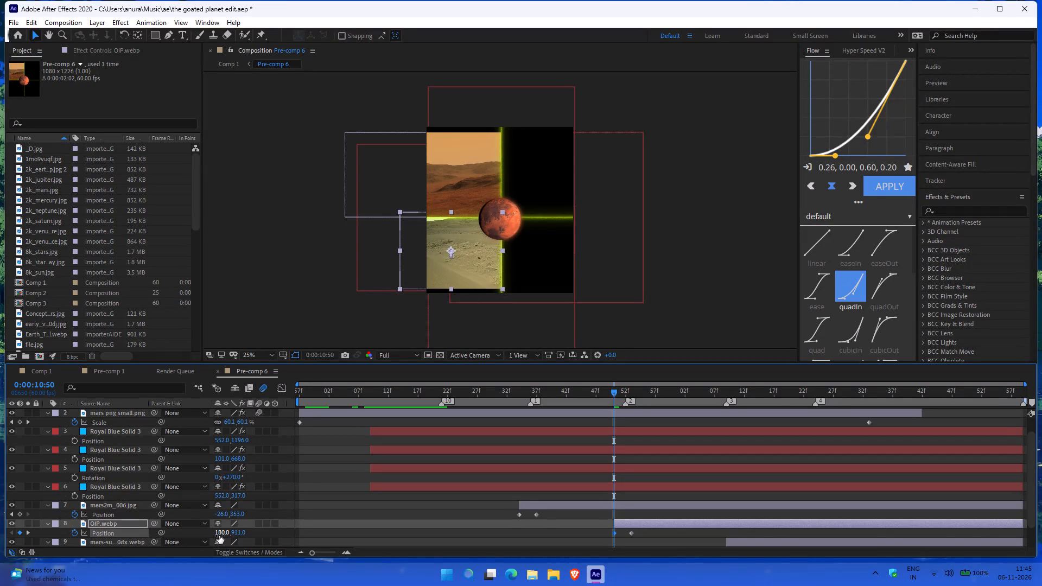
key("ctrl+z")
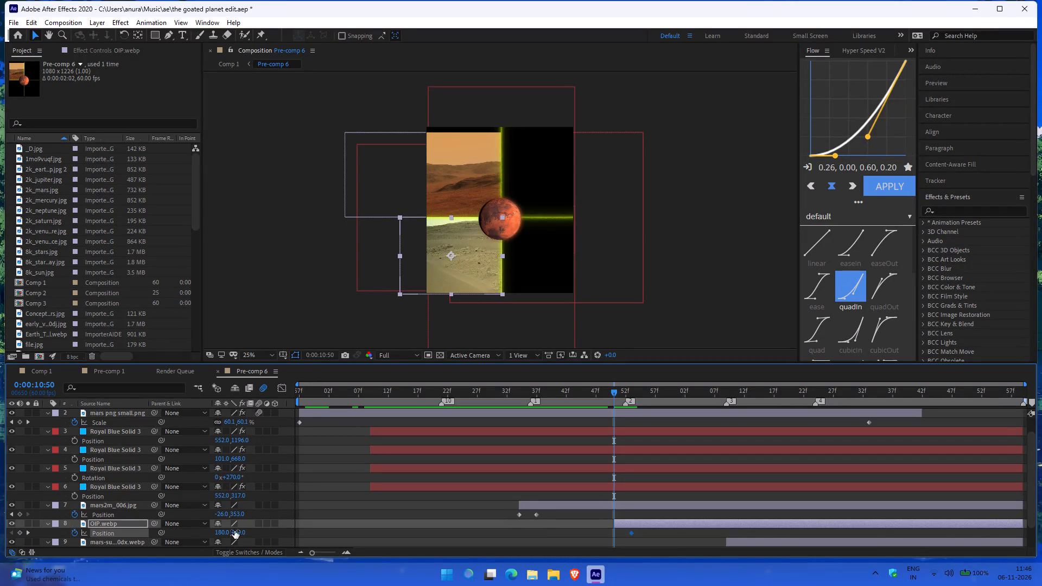
At 0:00:10:50, shift OIP.webp horizontally out past the composition's left edge to Position -401, 949.
left_click_drag(223, 534, 0, 532)
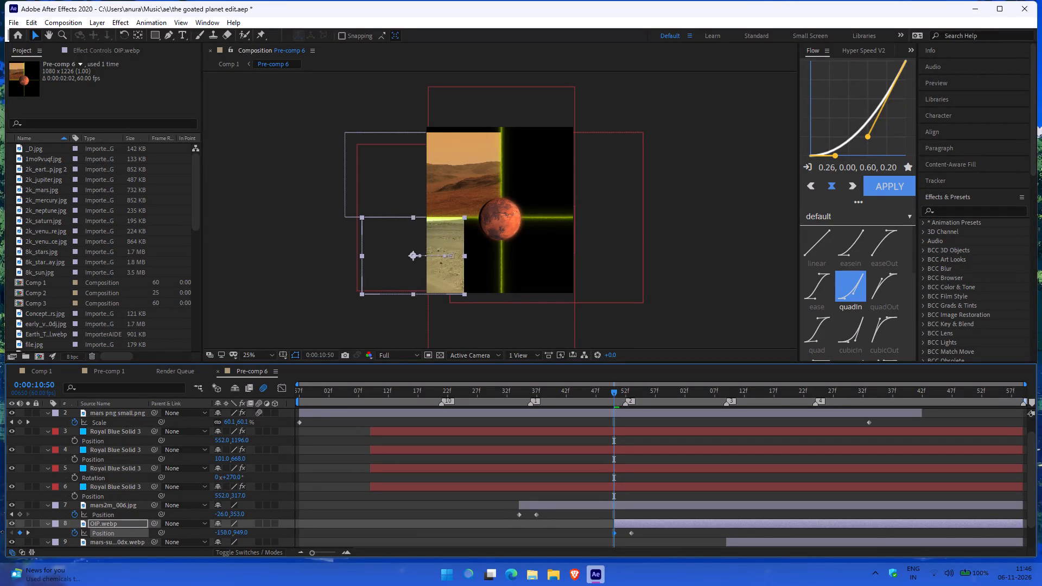
left_click_drag(0, 532, 0, 525)
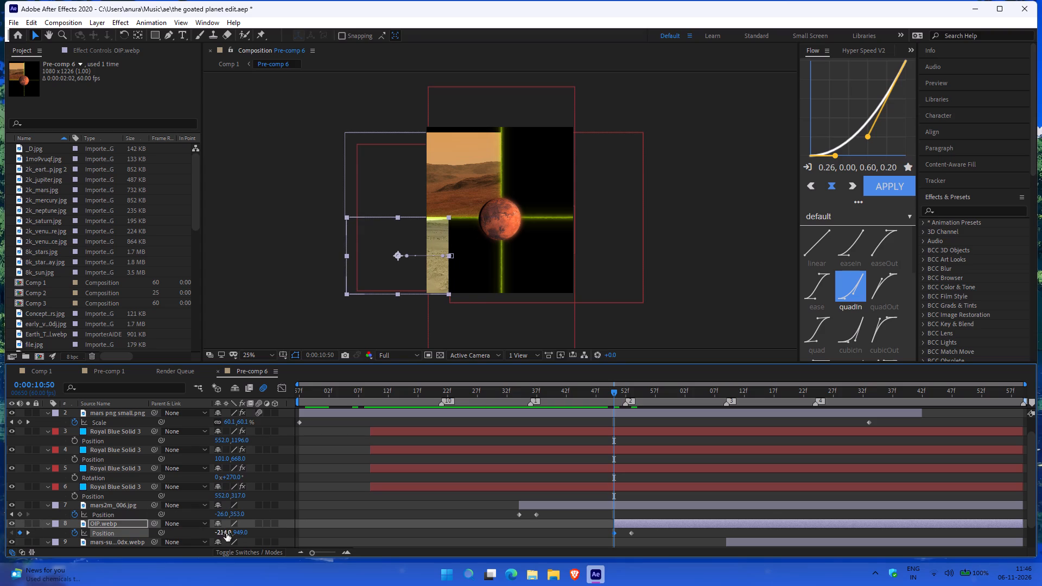
left_click_drag(226, 533, 116, 534)
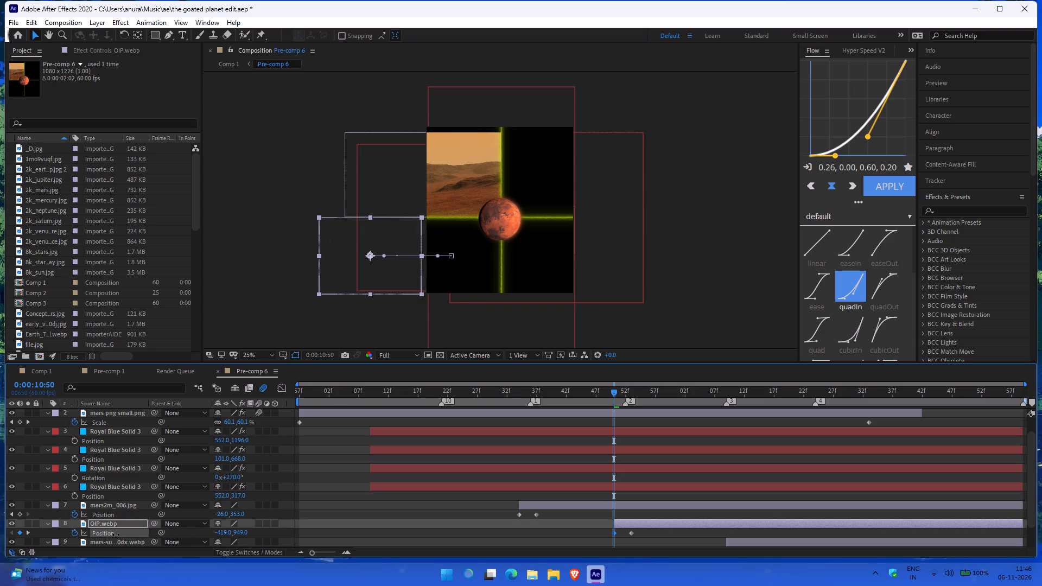
left_click_drag(116, 534, 126, 534)
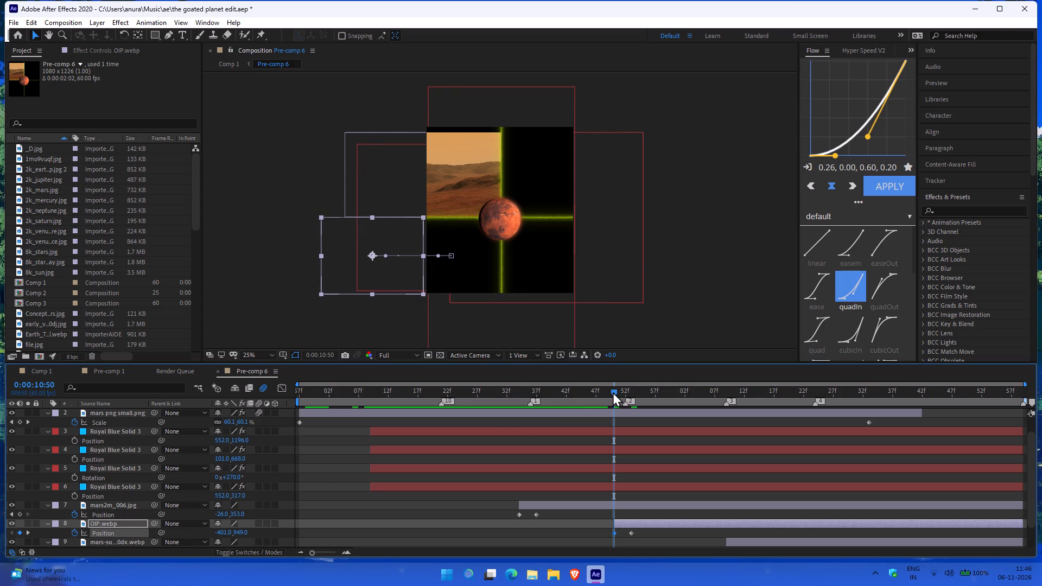
Check the OIP.webp slide-in, and extend the start of the mars-su...0dx.webp layer (layer 9) from the third marker back to 0:00:11:07.
left_click_drag(613, 392, 662, 390)
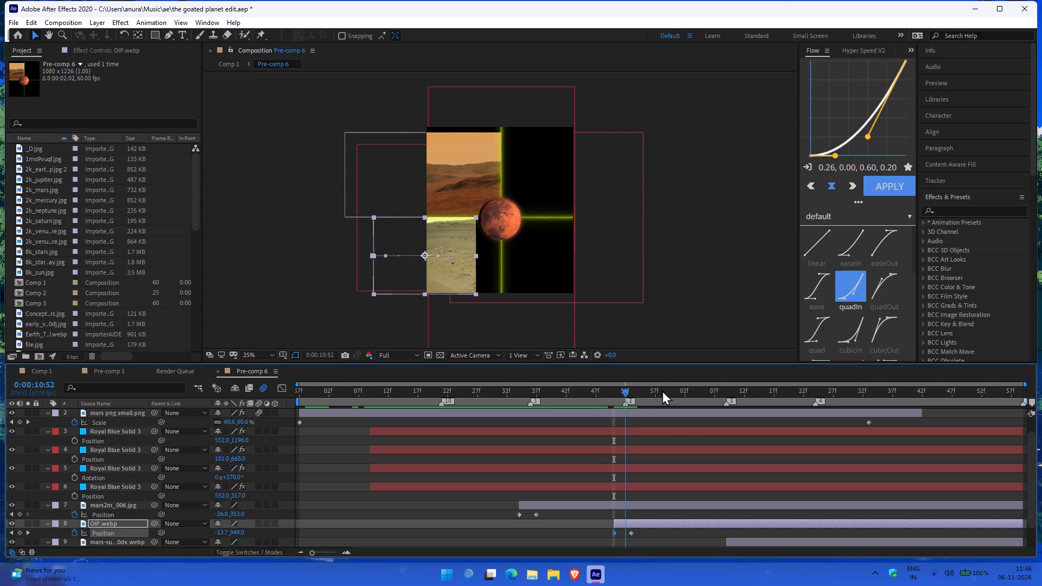
left_click_drag(662, 390, 719, 392)
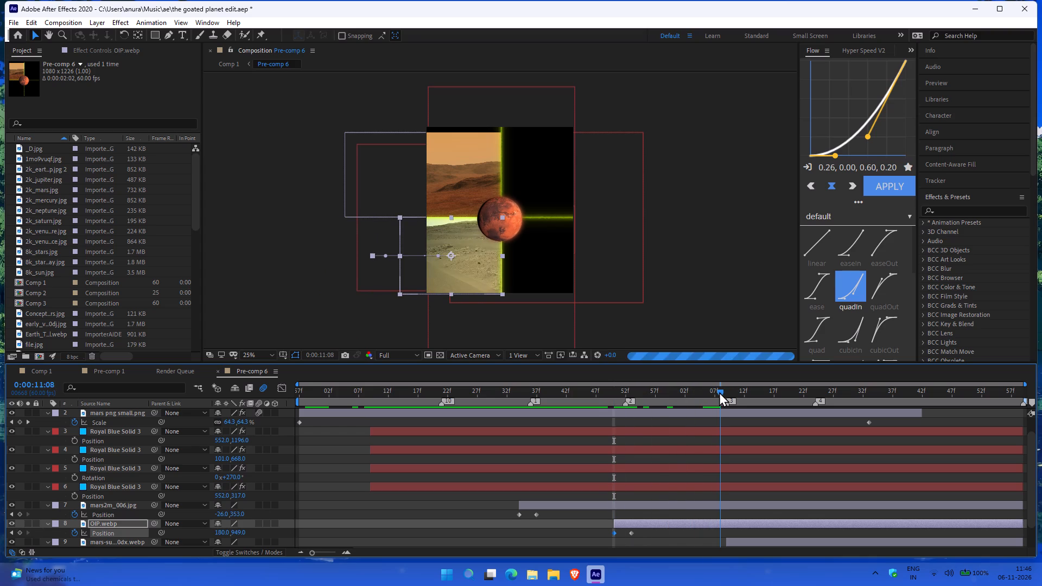
left_click_drag(719, 392, 728, 392)
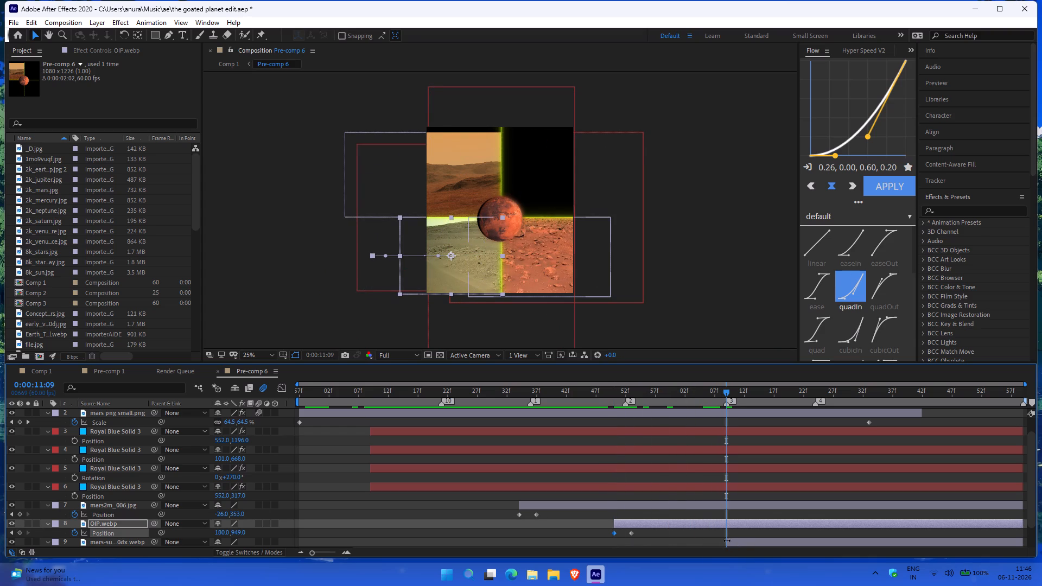
left_click_drag(725, 541, 710, 544)
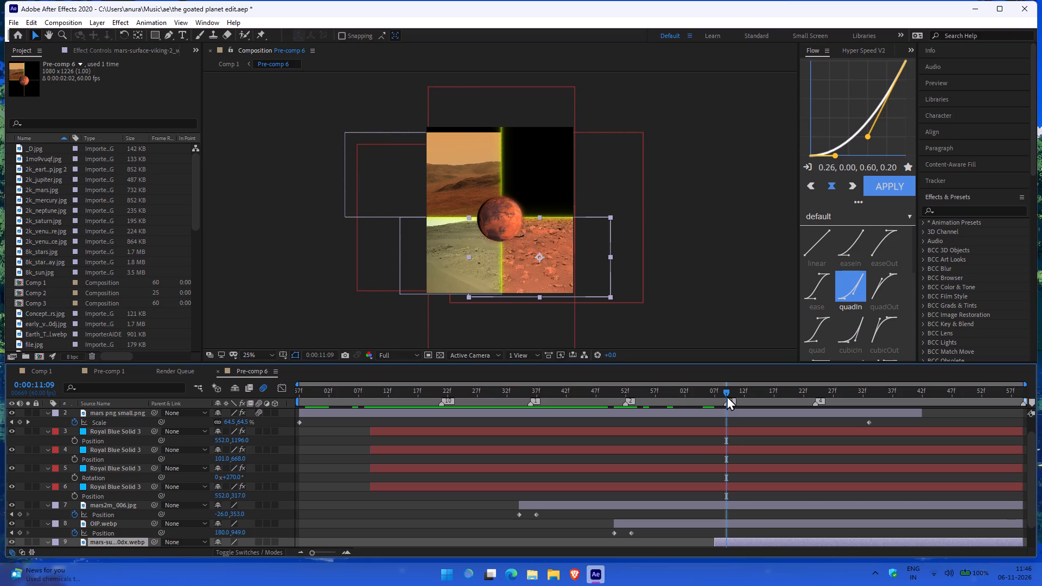
Add a Position keyframe to the mars-su...0dx.webp layer (layer 9) at 0:00:11:10, keeping its current placement.
left_click_drag(727, 390, 735, 388)
scroll(430, 505, "down", 1)
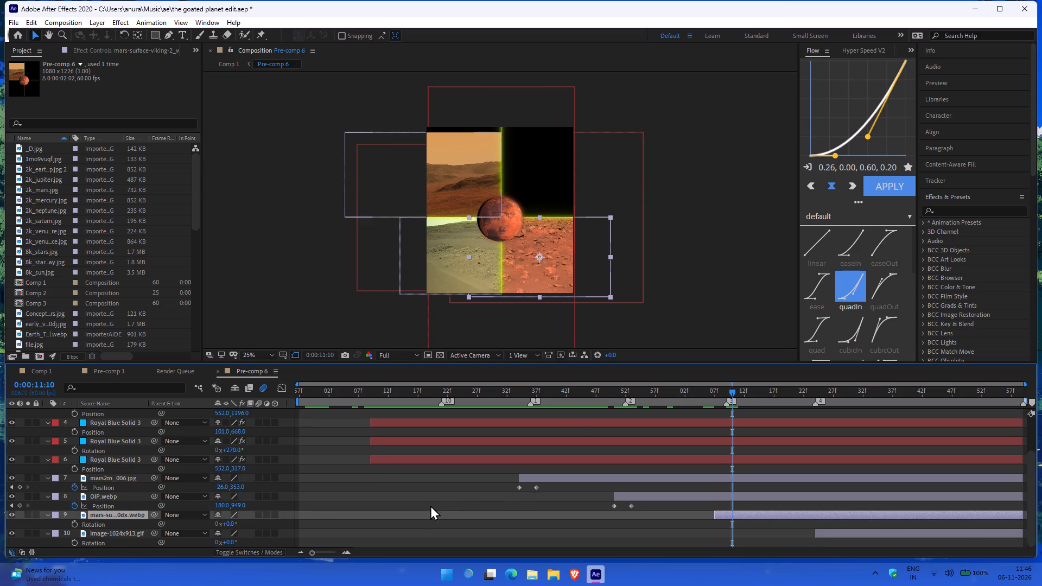
key("p")
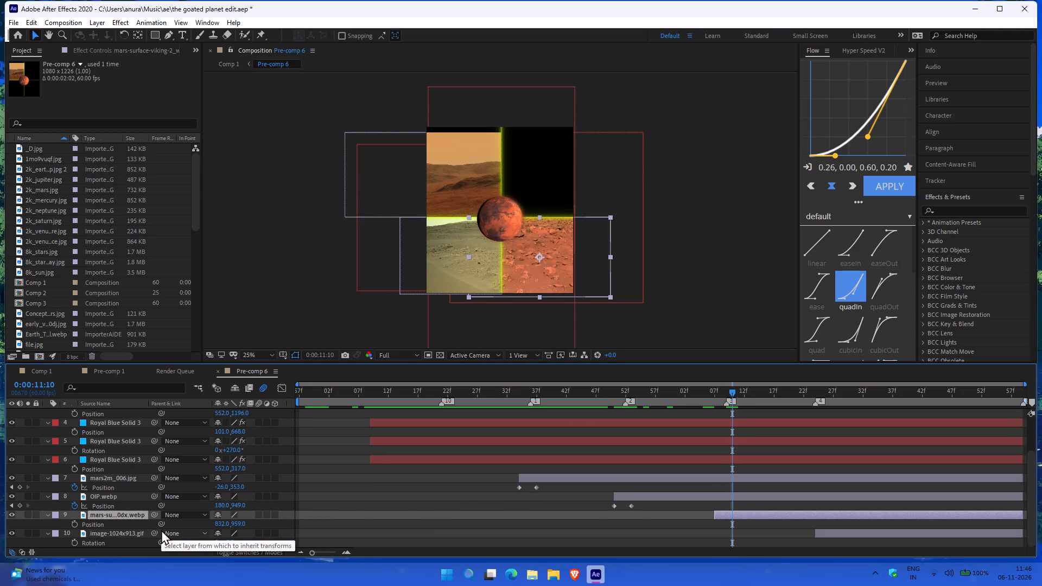
left_click(76, 525)
At the layer's start, 0:00:11:07, shift mars-su...0dx.webp horizontally out past the composition's right edge to Position 1616, 959.
left_click(714, 392)
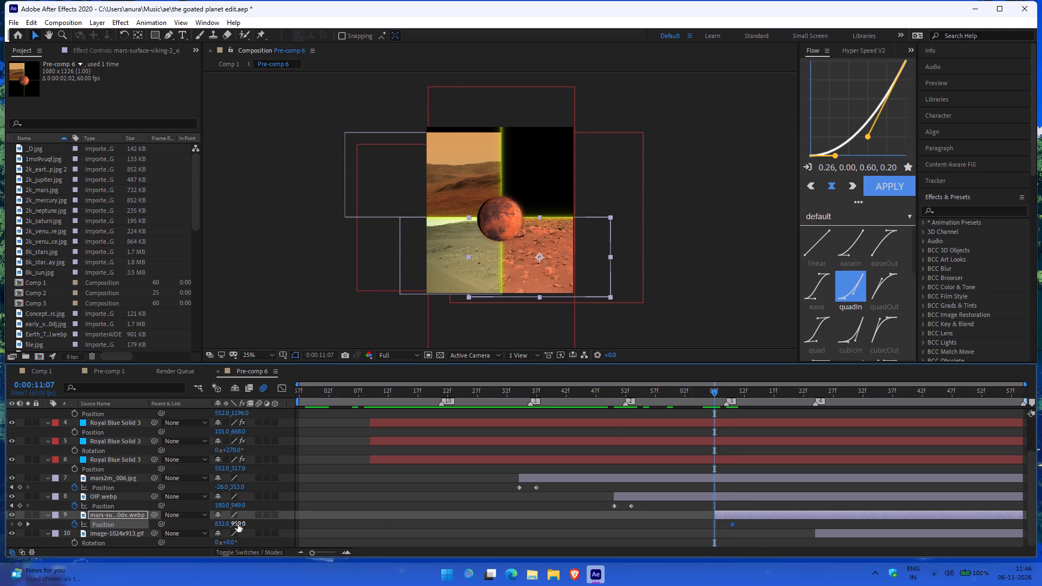
left_click_drag(217, 528, 247, 524)
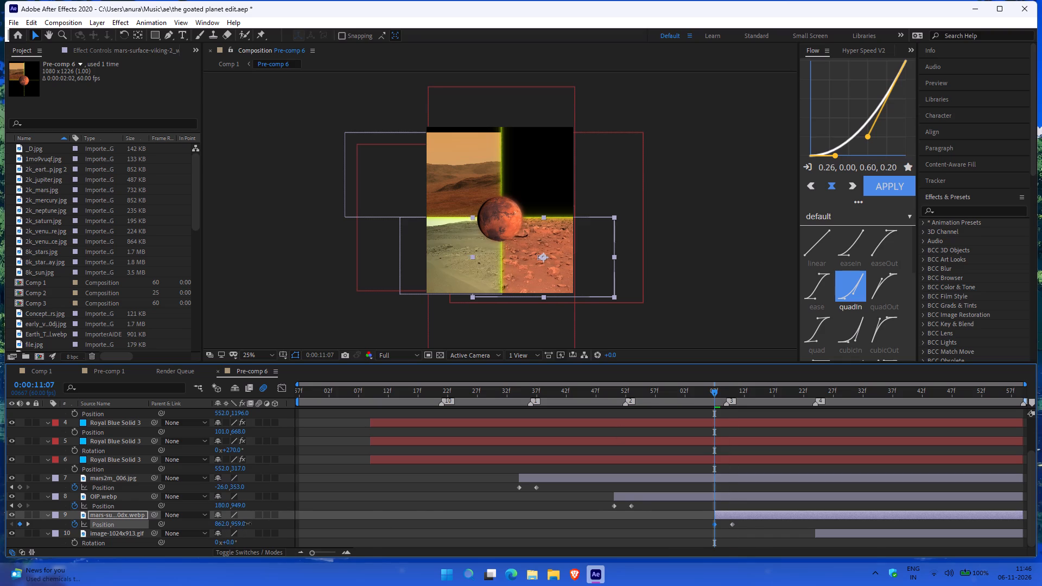
left_click_drag(247, 524, 608, 502)
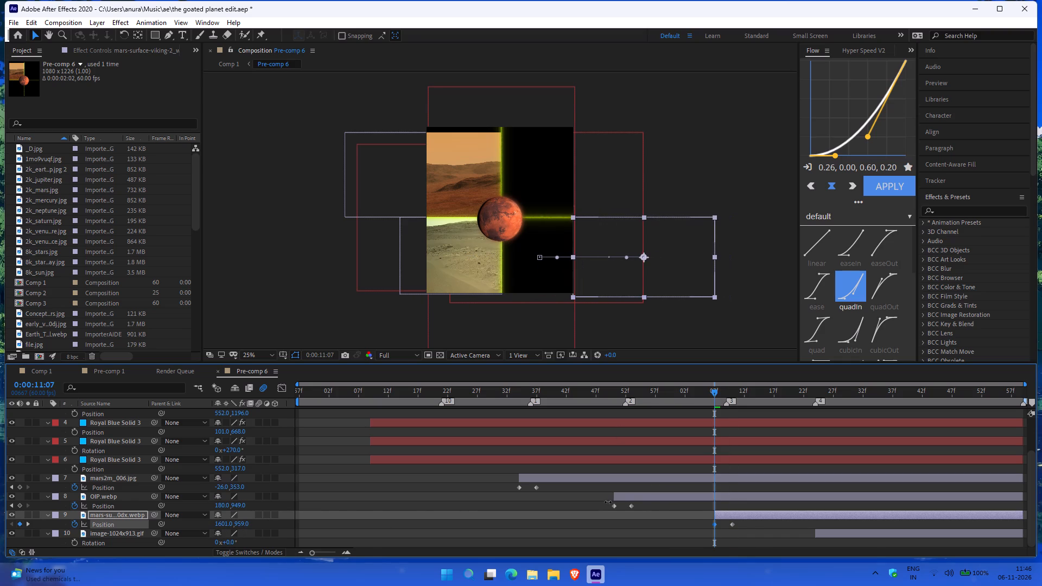
left_click_drag(608, 502, 608, 503)
left_click_drag(608, 503, 617, 503)
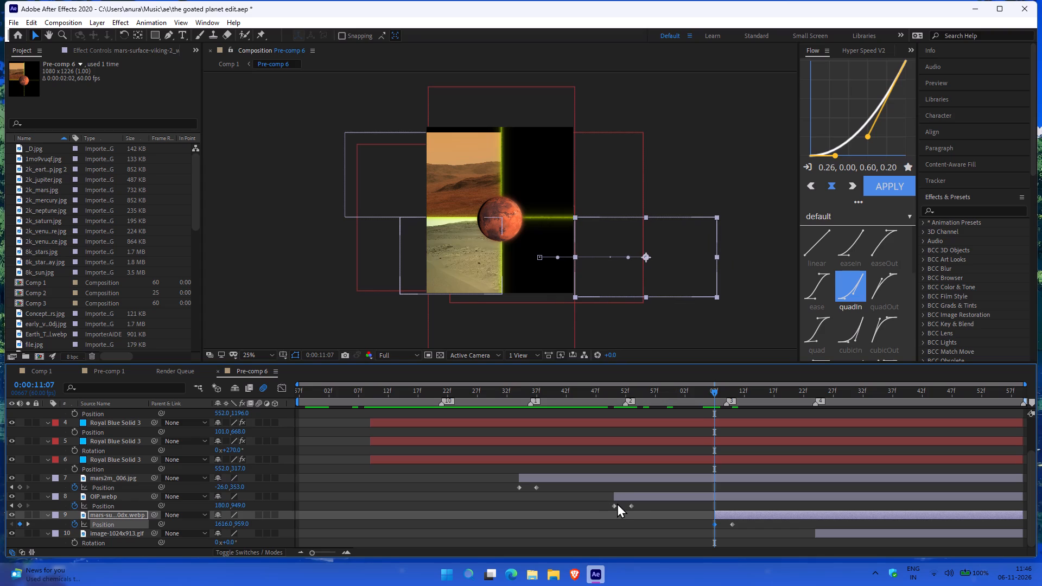
Scrub between 0:00:11:06 and 0:00:11:11 to examine how mars-su...0dx.webp slides in and where it ends beside the vertical line.
left_click_drag(713, 391, 698, 393)
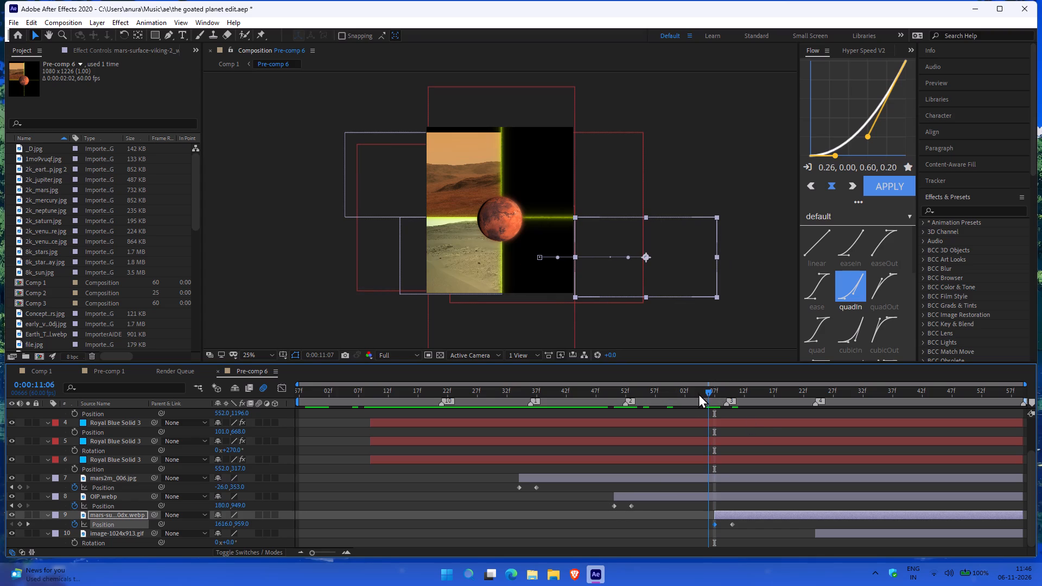
left_click_drag(698, 393, 727, 405)
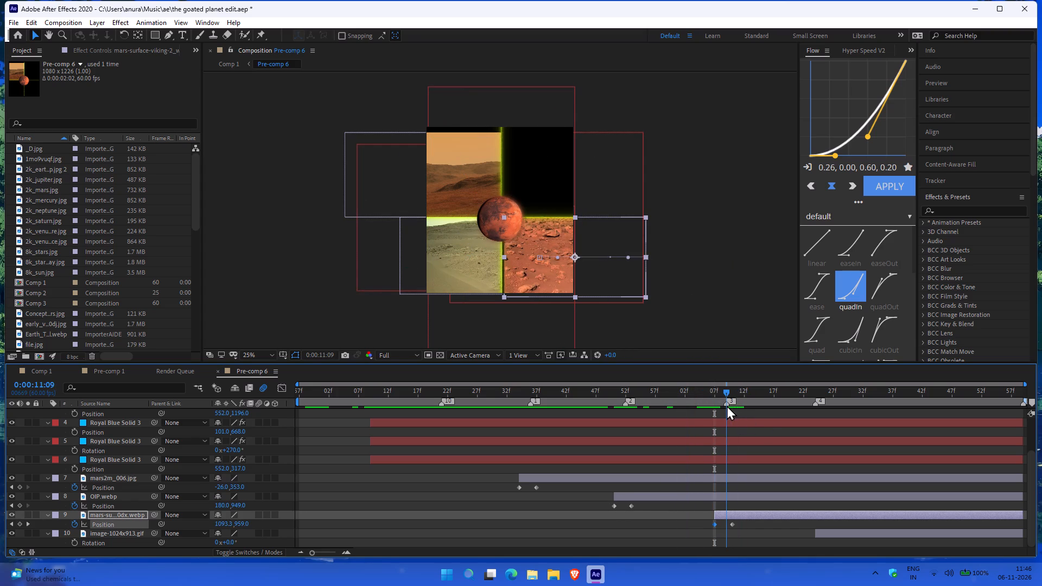
left_click_drag(727, 405, 726, 409)
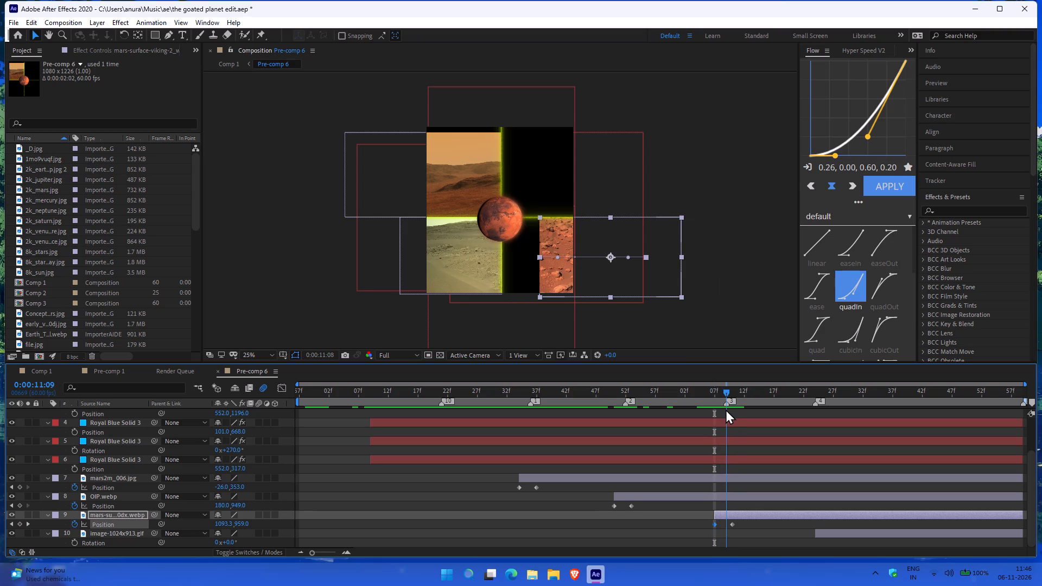
left_click_drag(726, 409, 735, 405)
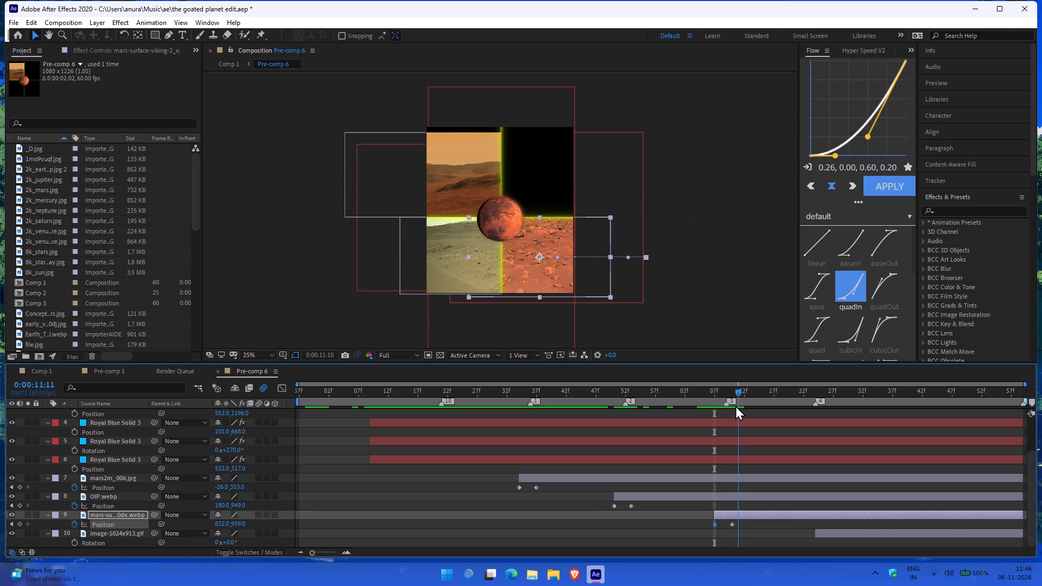
left_click_drag(735, 405, 715, 416)
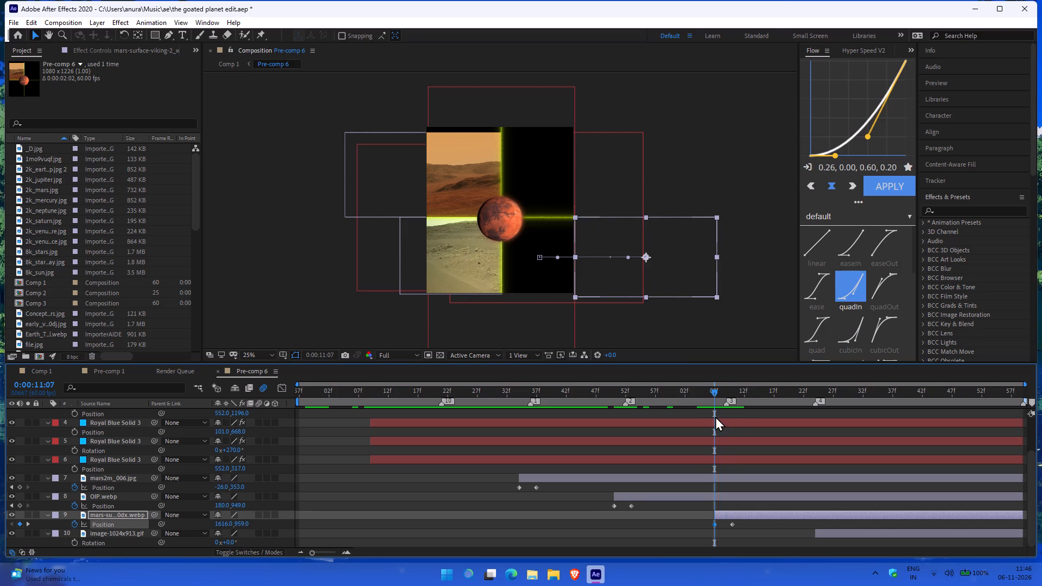
left_click_drag(715, 416, 727, 413)
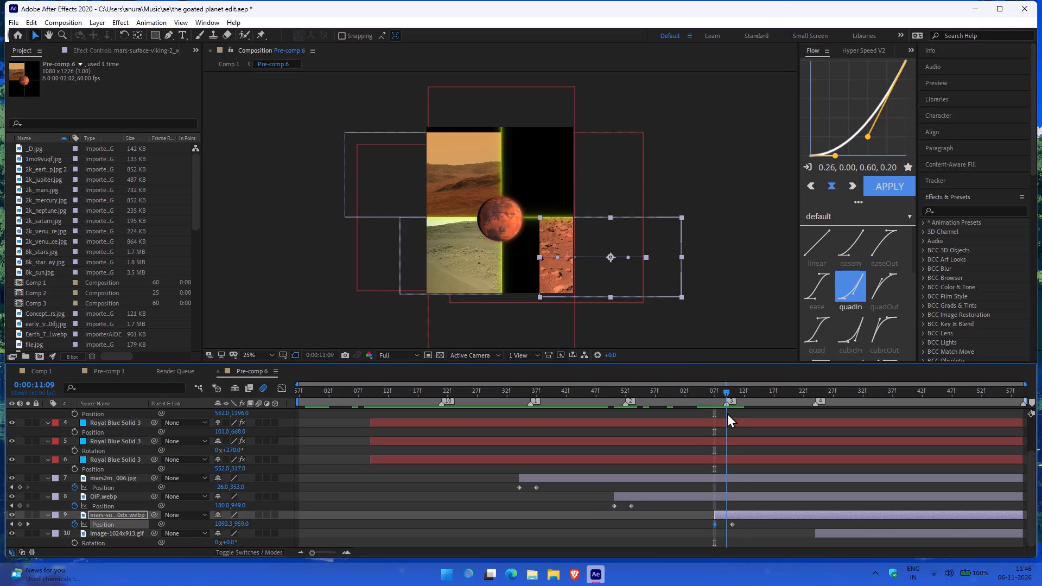
left_click_drag(727, 413, 733, 415)
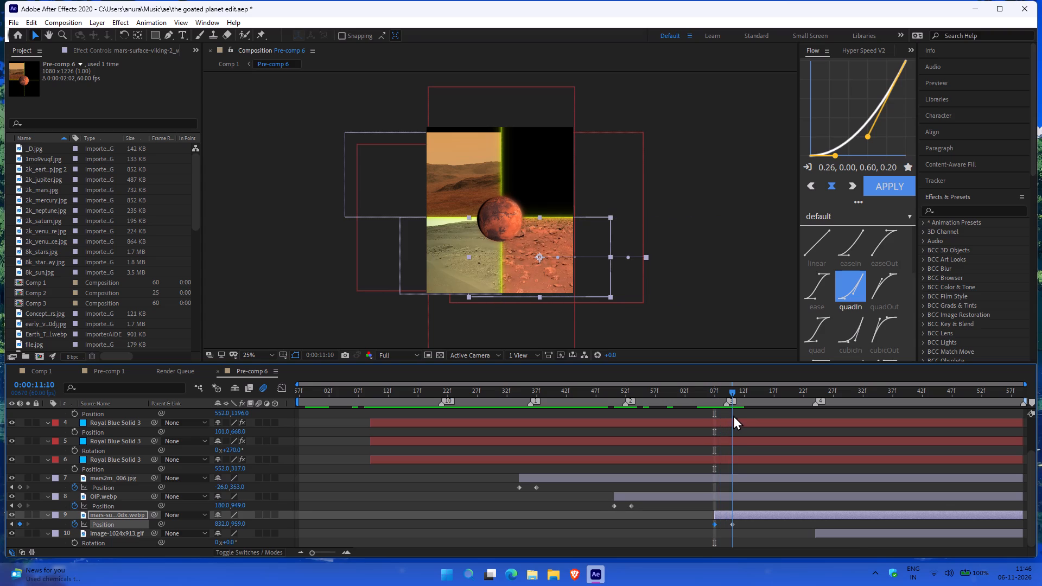
left_click_drag(733, 415, 726, 417)
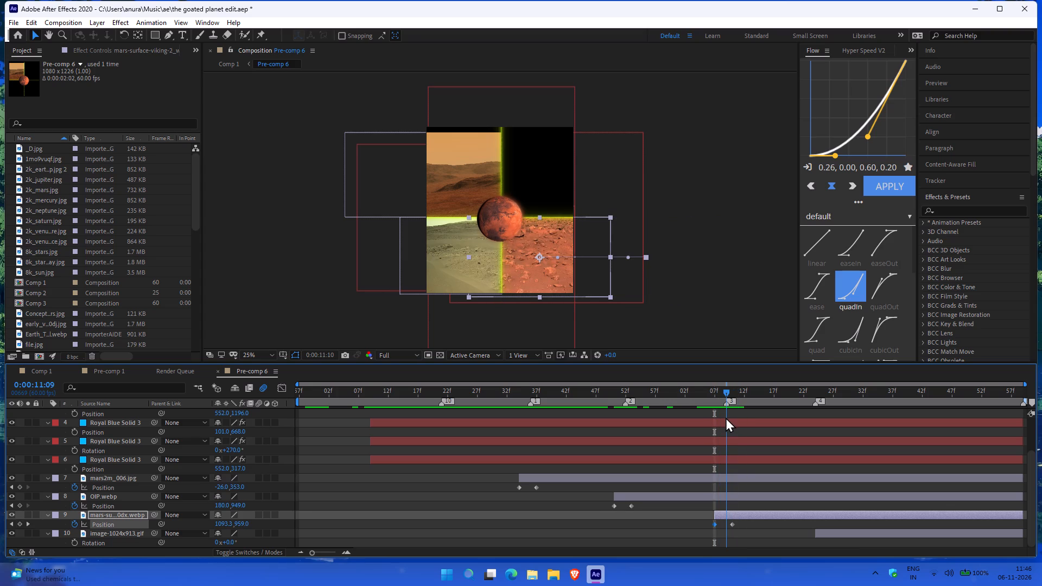
left_click_drag(726, 417, 728, 417)
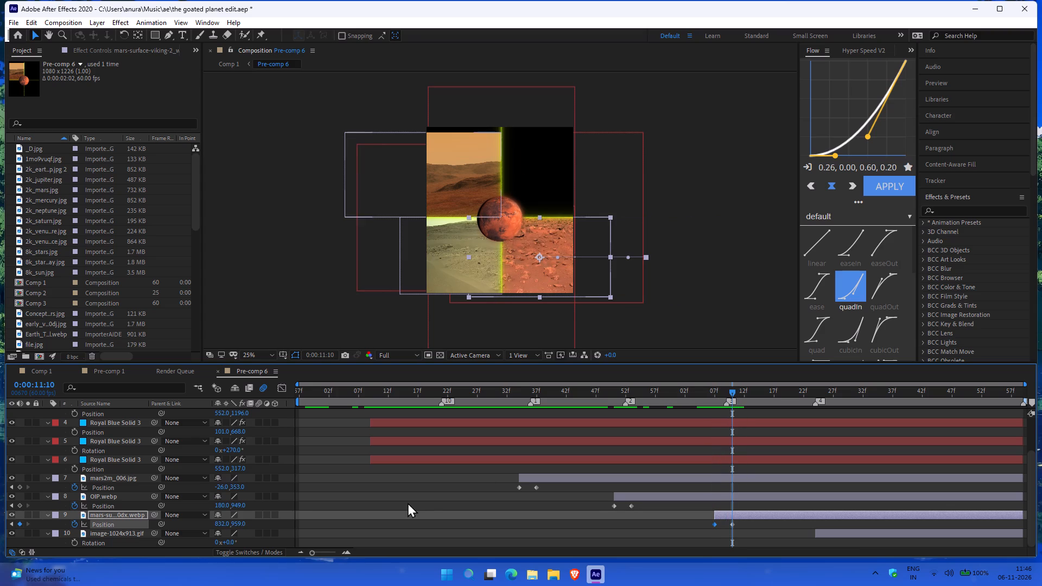
At the 0:00:11:10 keyframe, shift mars-su...0dx.webp horizontally toward the right edge to Position 1025, 959.
left_click_drag(226, 524, 364, 526)
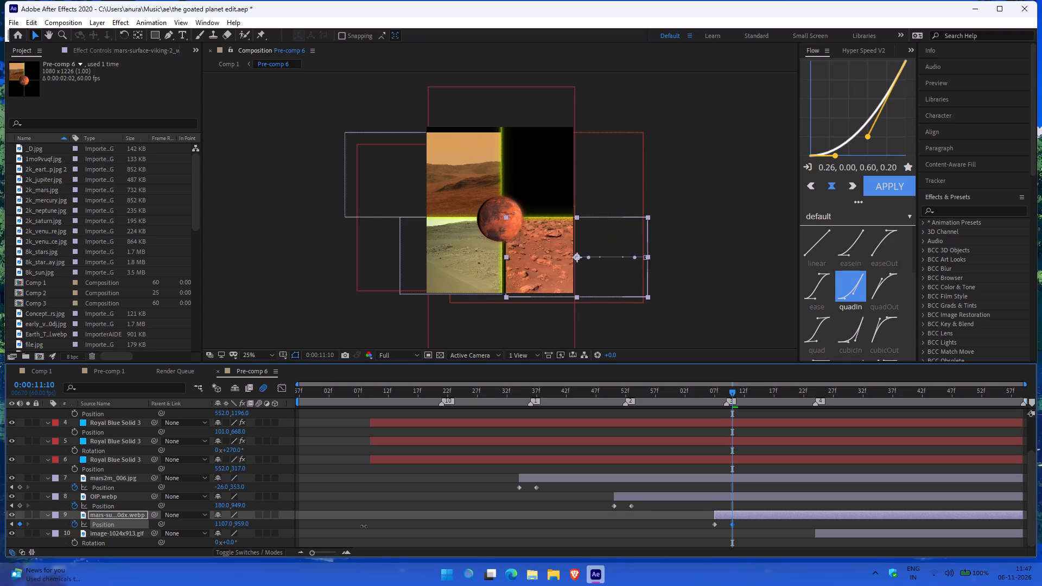
left_click_drag(364, 526, 339, 533)
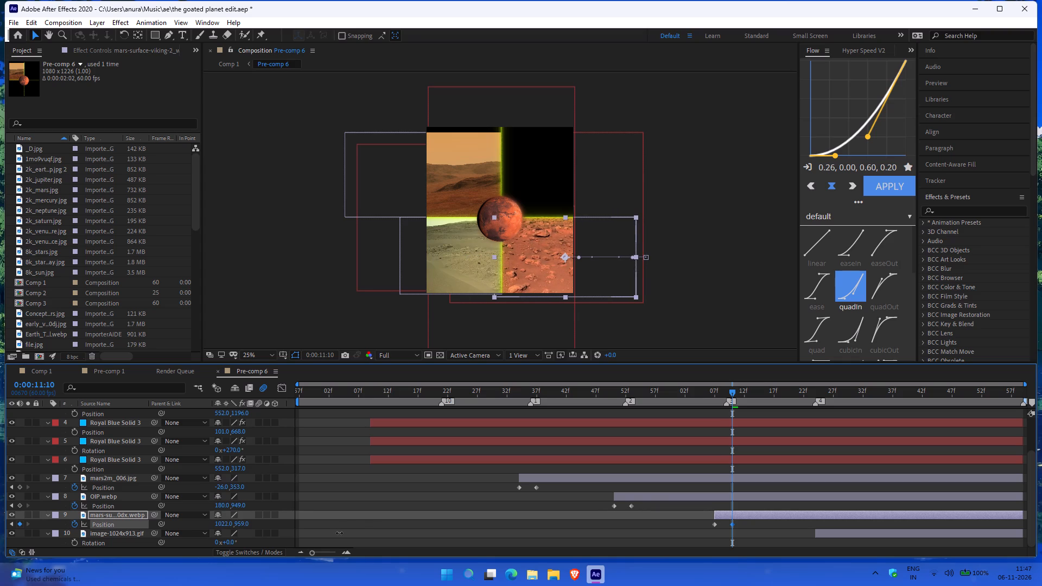
left_click_drag(339, 533, 340, 533)
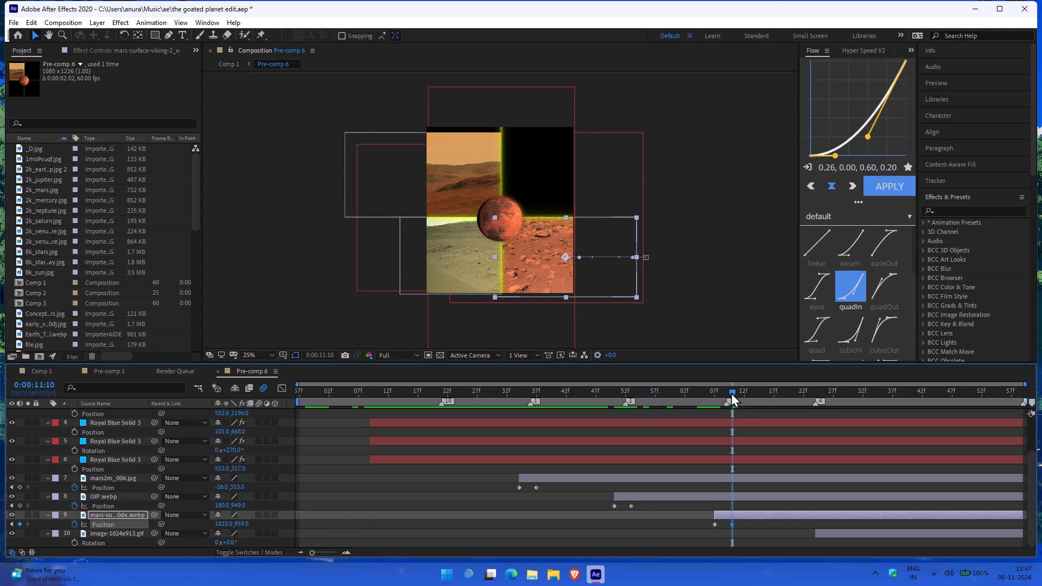